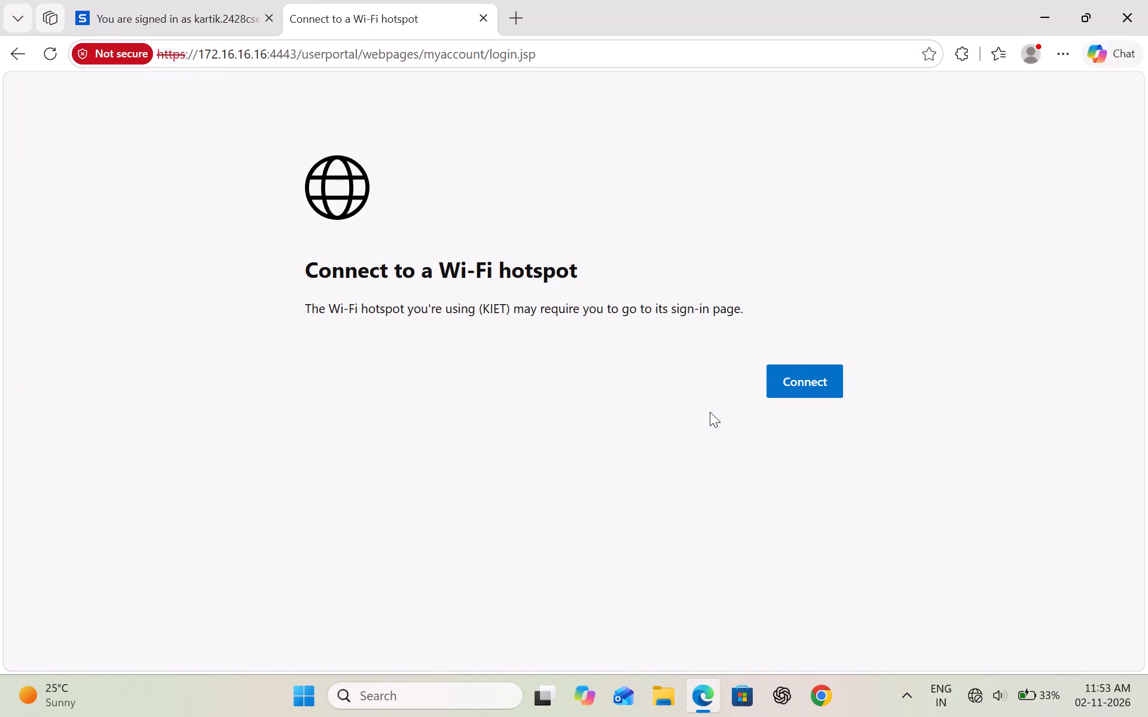
# Close the Microsoft Edge window containing the Wi-Fi hotspot sign-in page.
pyautogui.click(1147, 0)
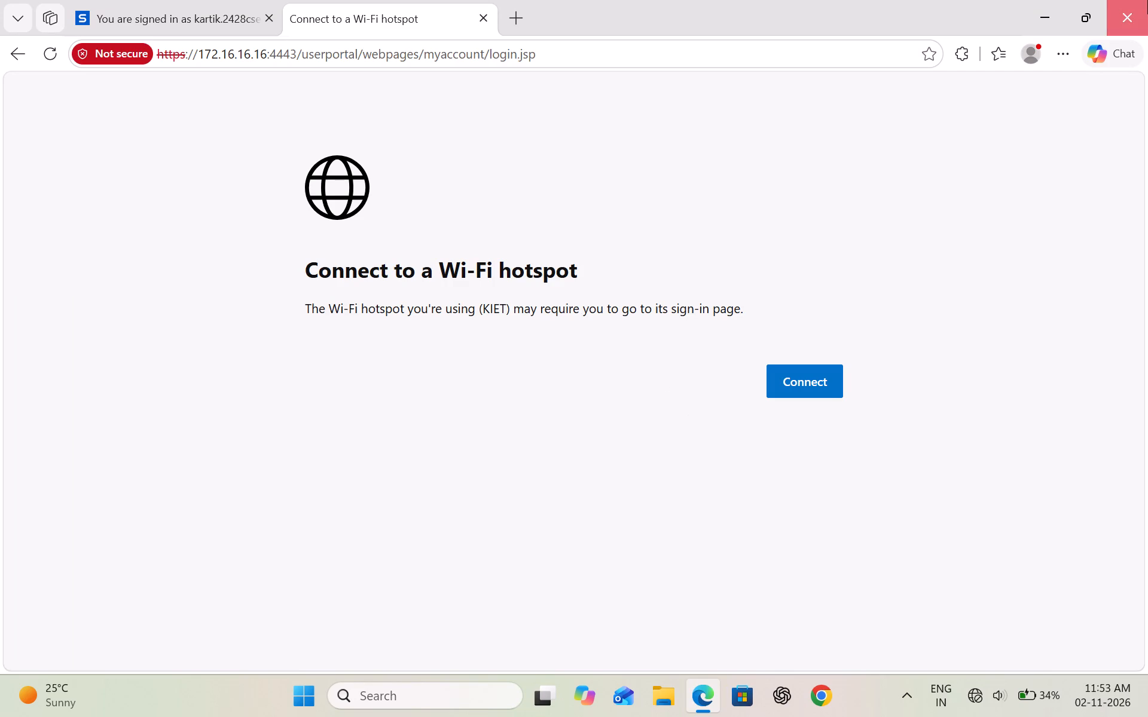
# Refresh the Windows desktop.
pyautogui.rightClick(426, 225)
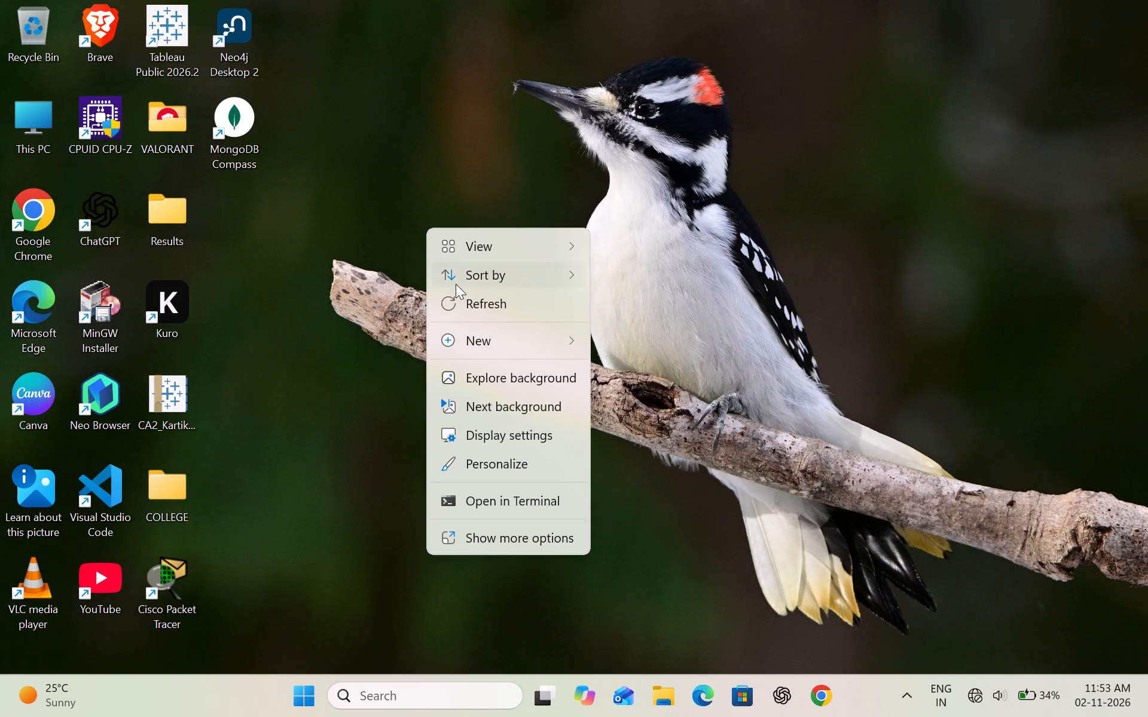
pyautogui.click(463, 296)
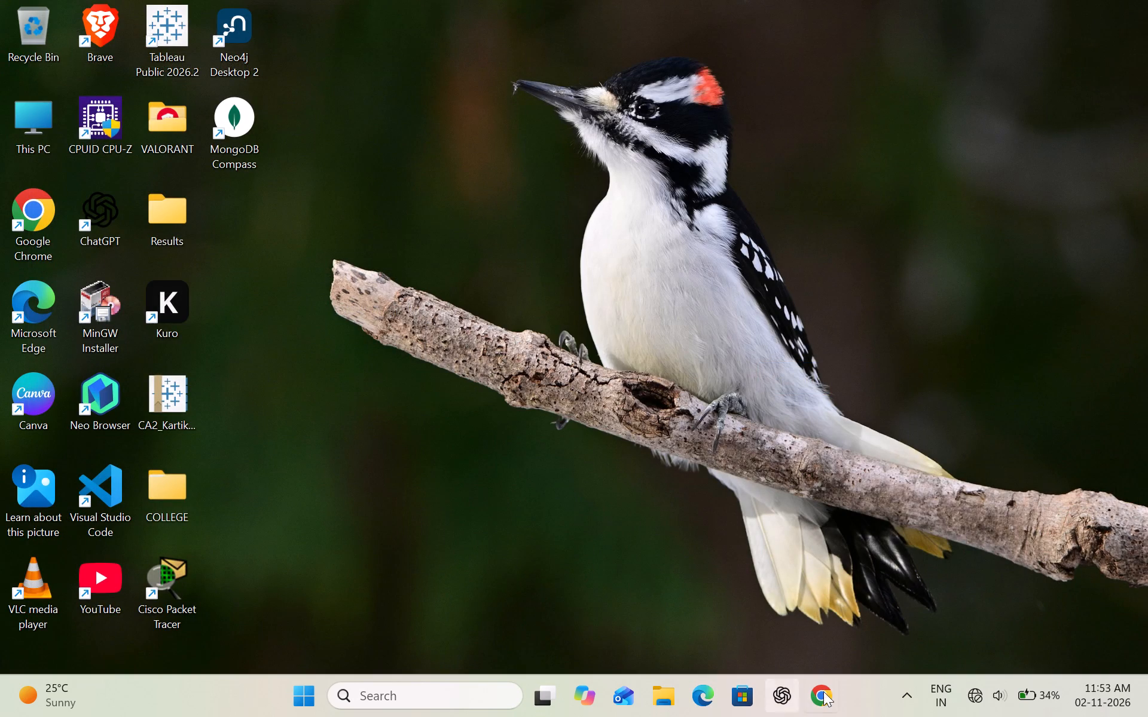
# Open Google Chrome with a new tab ready for browsing.
pyautogui.click(840, 683)
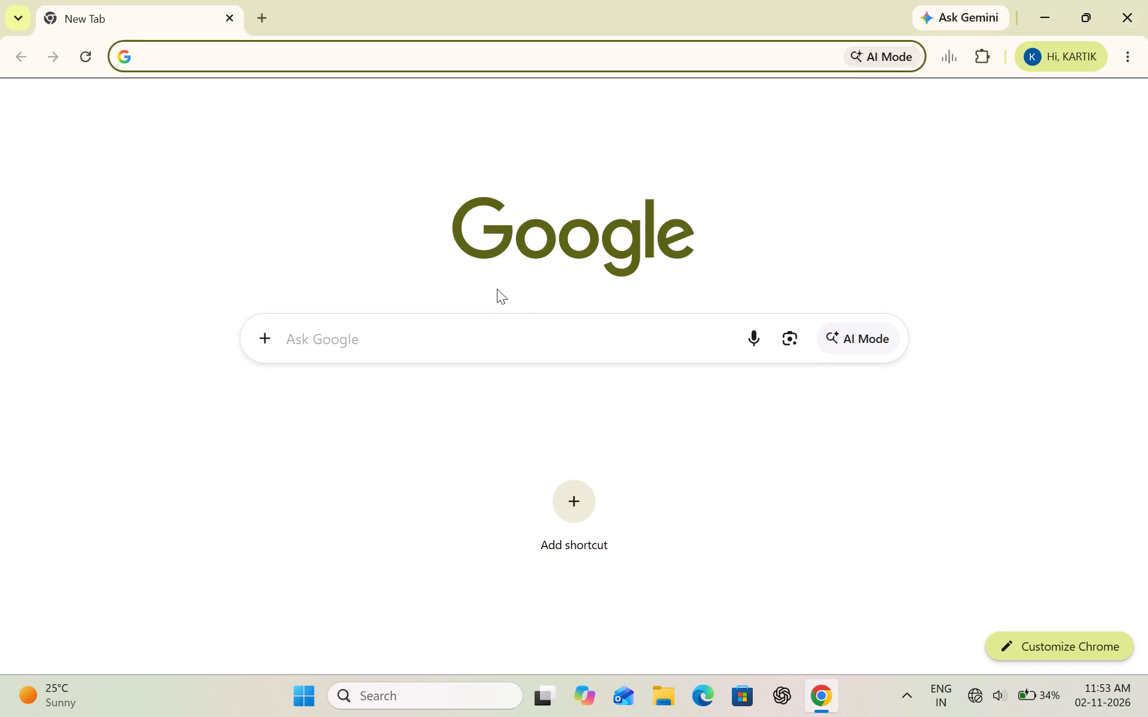
# Search Google for "tablue sample dataset".
pyautogui.write('tablue')
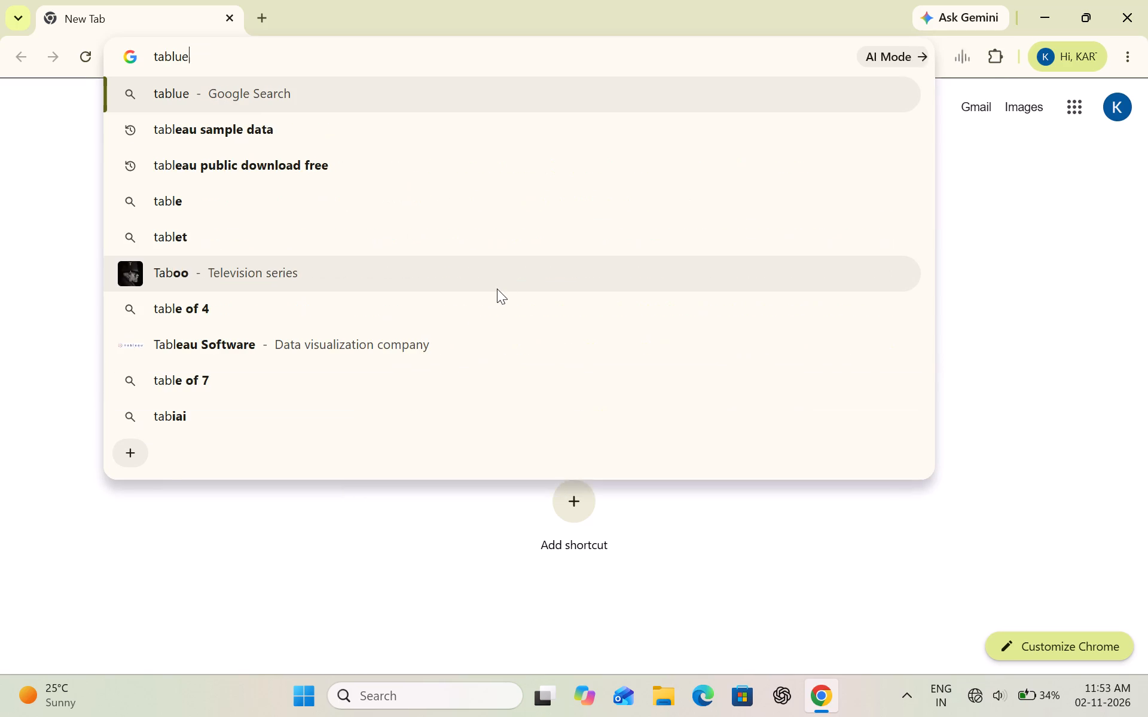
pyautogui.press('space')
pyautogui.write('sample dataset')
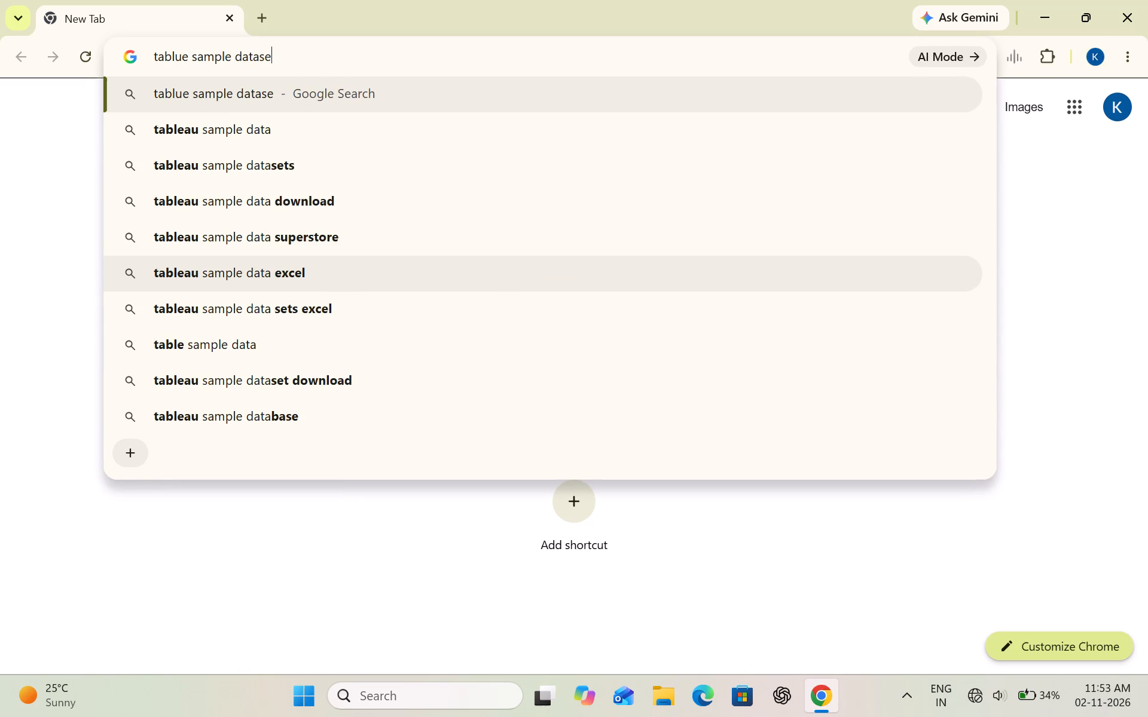
# Run the search for "tablue sample dataset" and open Tableau Public's Sample Data page from the results.
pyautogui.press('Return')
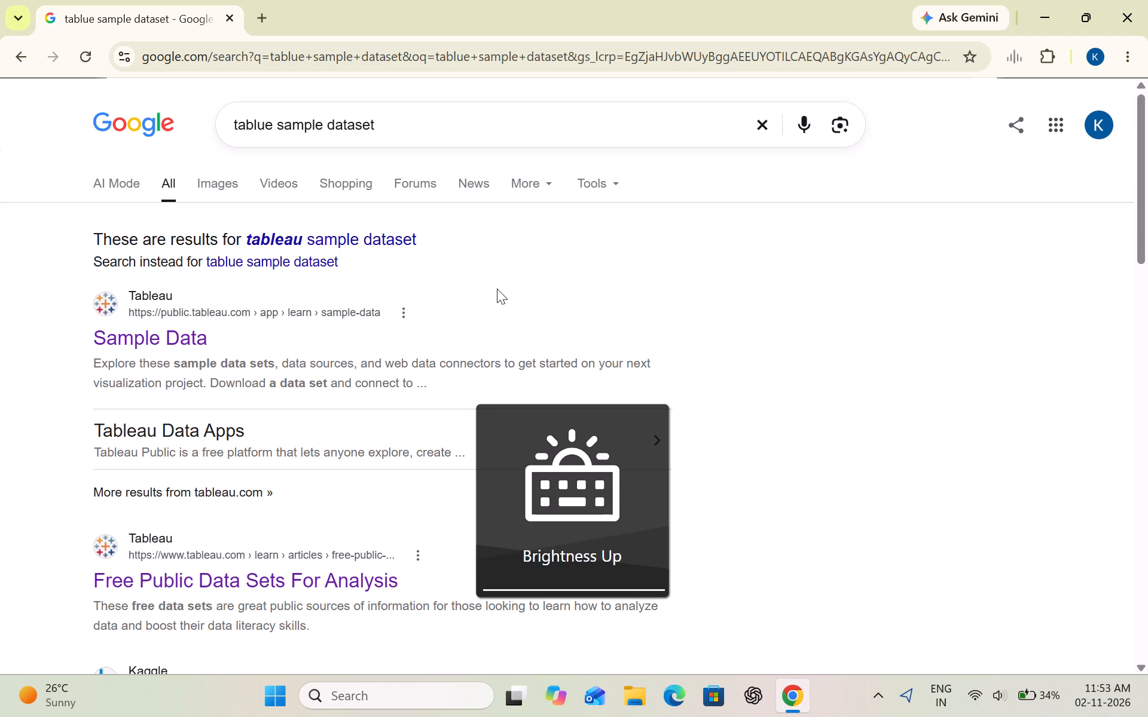
pyautogui.click(173, 342)
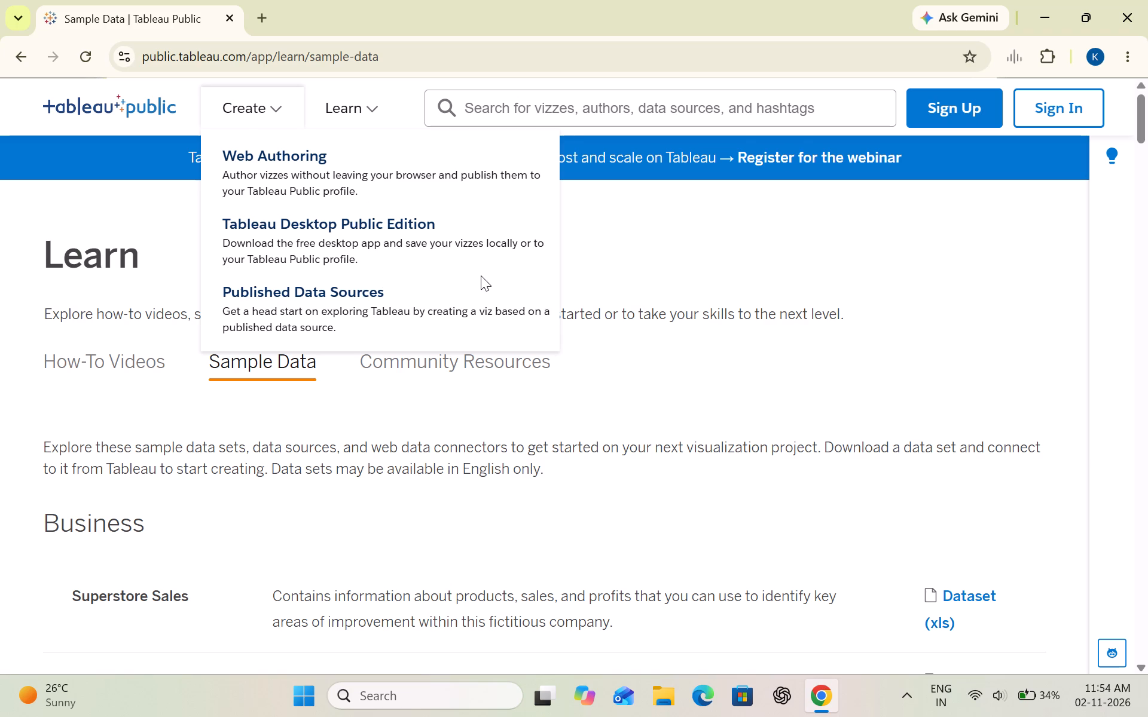
pyautogui.hscroll(1, 481, 275)
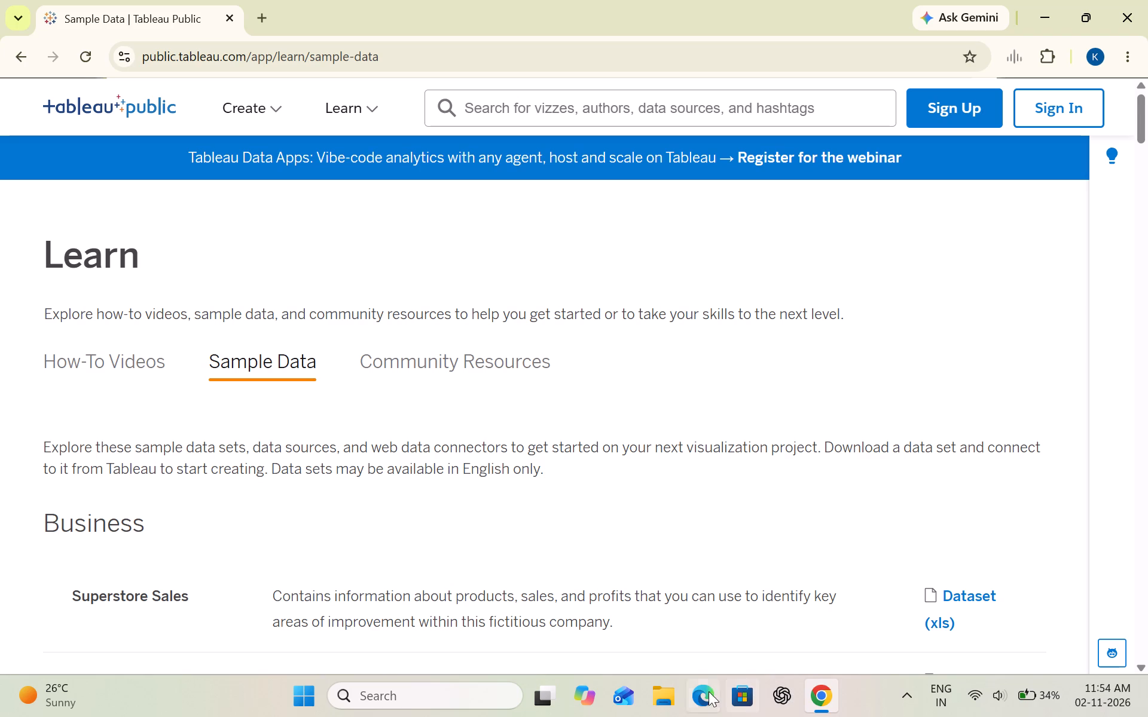
# Open a new browser tab alongside the Tableau Public Sample Data page.
pyautogui.click(265, 29)
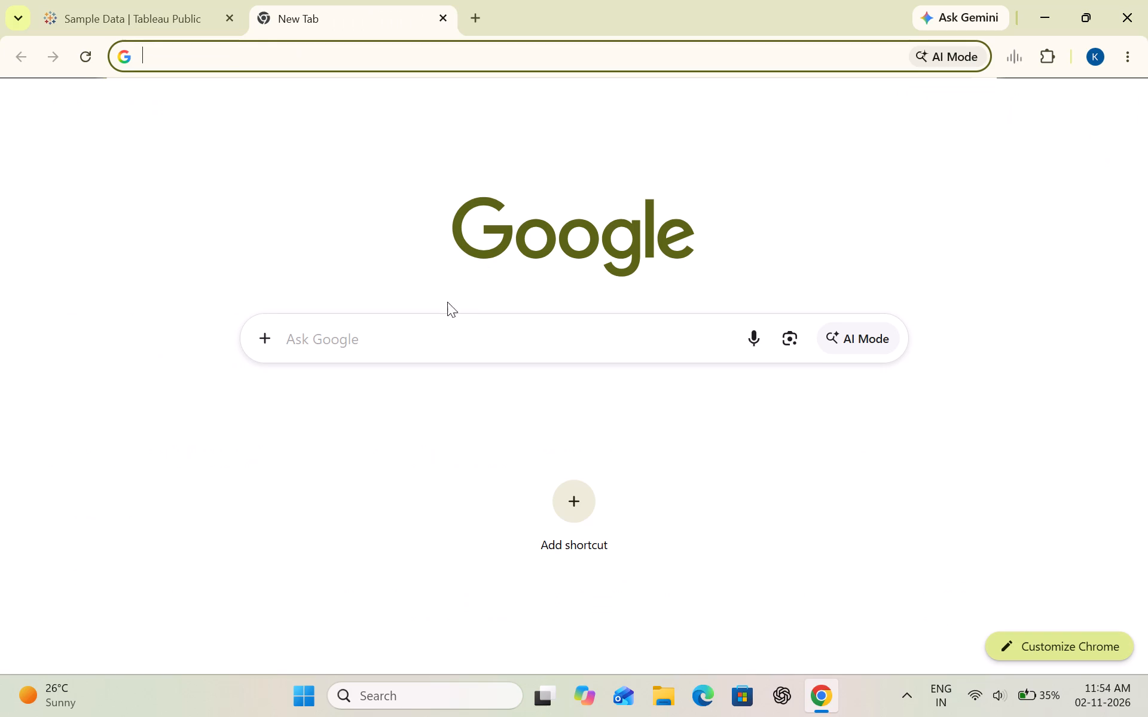
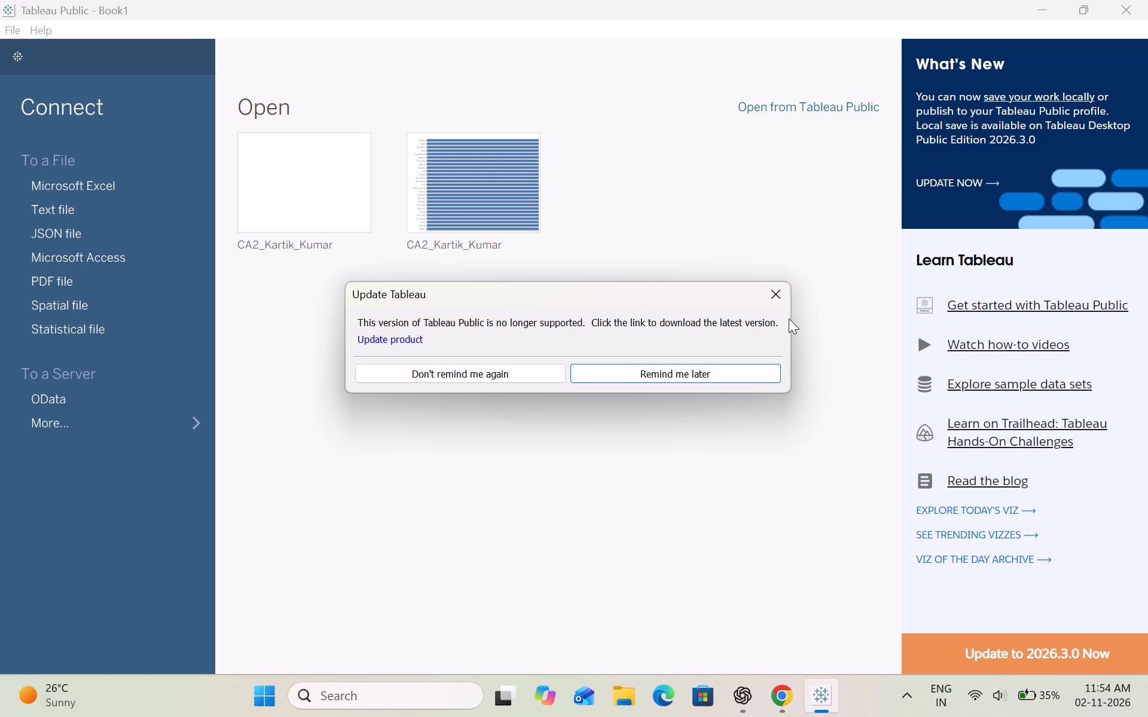
# Dismiss the Tableau update reminder and delete the recovered backup copy of the workbook.
pyautogui.click(775, 301)
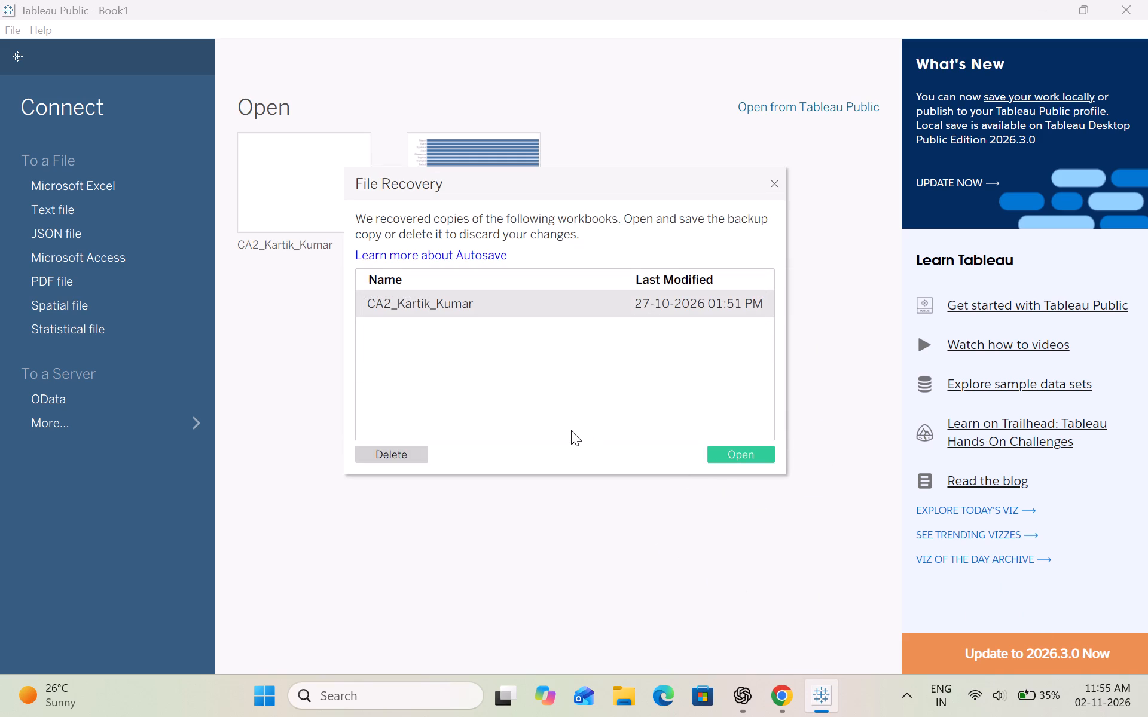
pyautogui.click(386, 453)
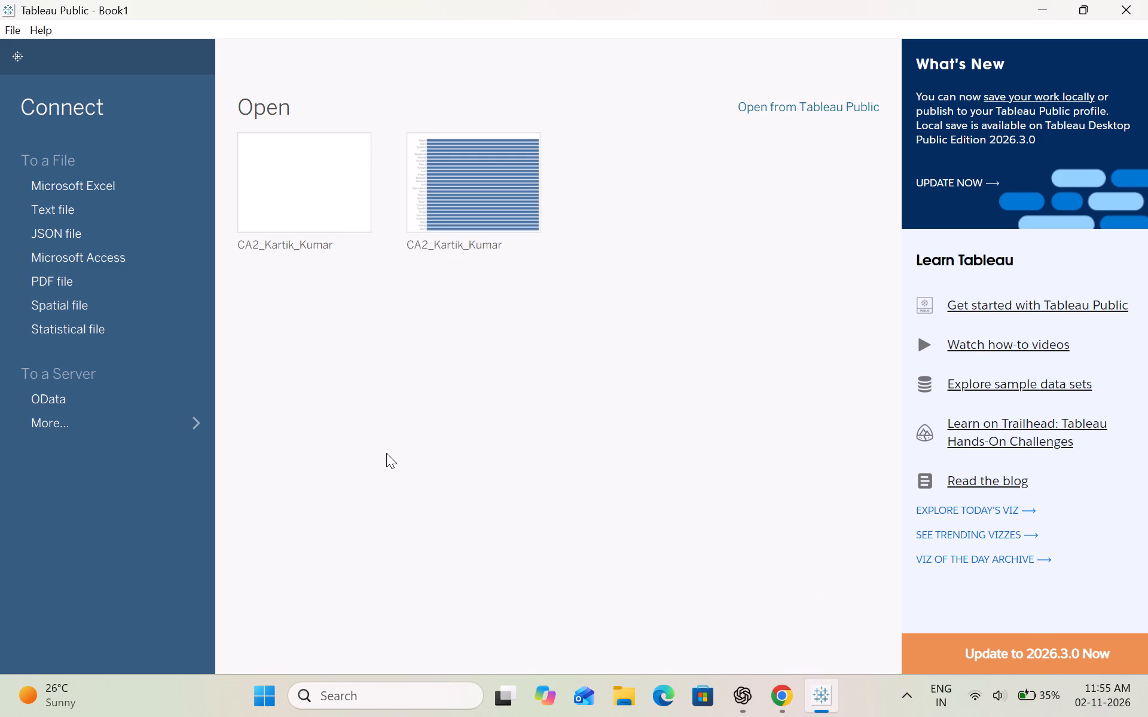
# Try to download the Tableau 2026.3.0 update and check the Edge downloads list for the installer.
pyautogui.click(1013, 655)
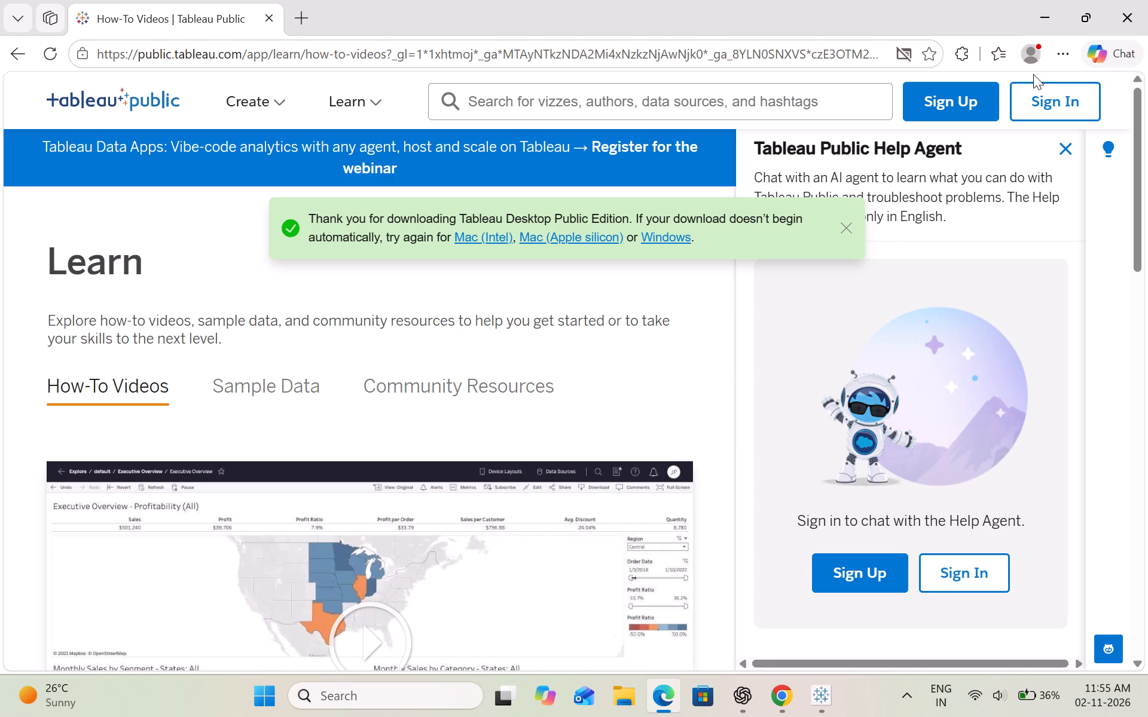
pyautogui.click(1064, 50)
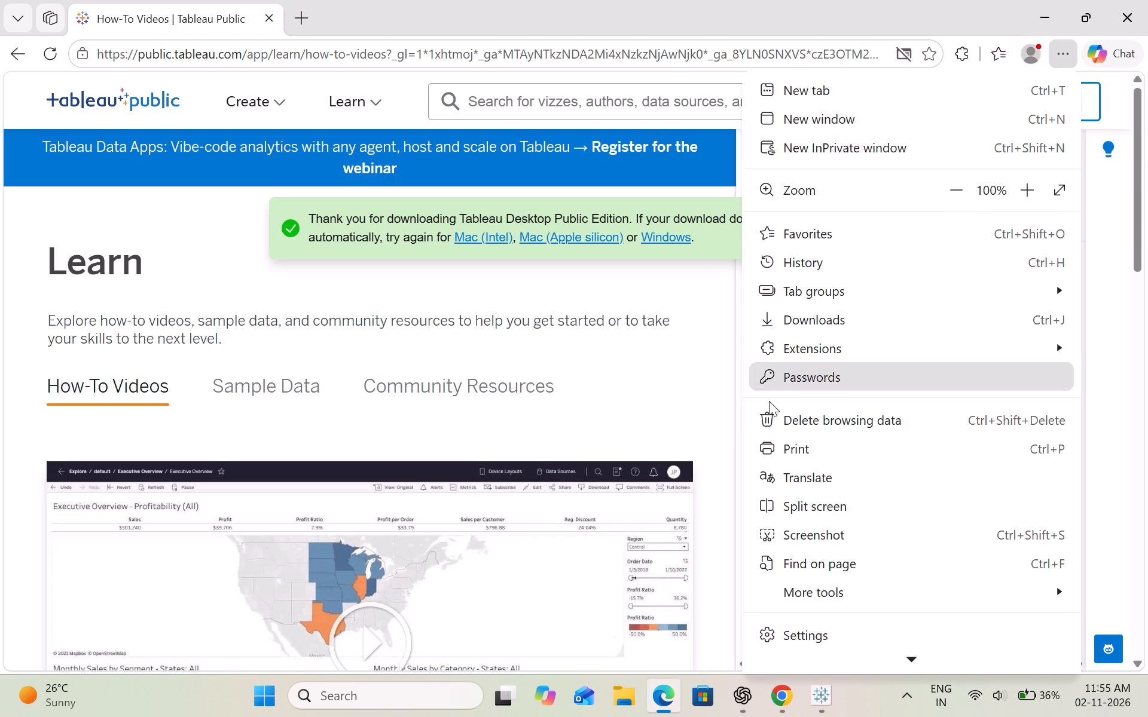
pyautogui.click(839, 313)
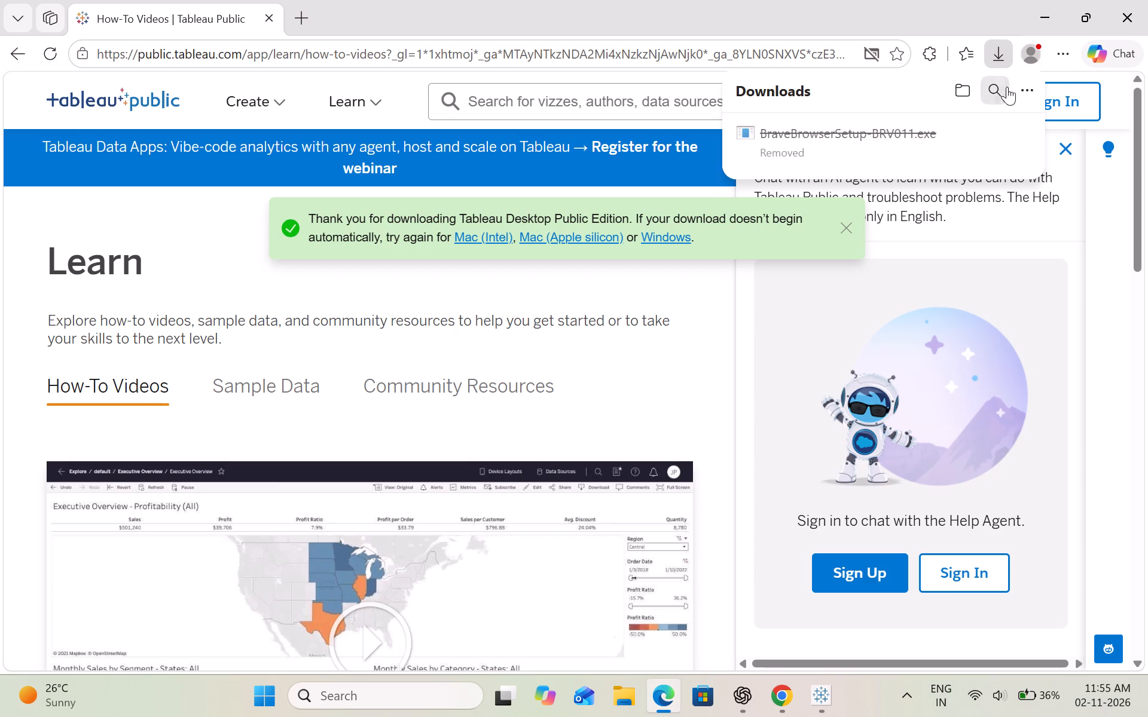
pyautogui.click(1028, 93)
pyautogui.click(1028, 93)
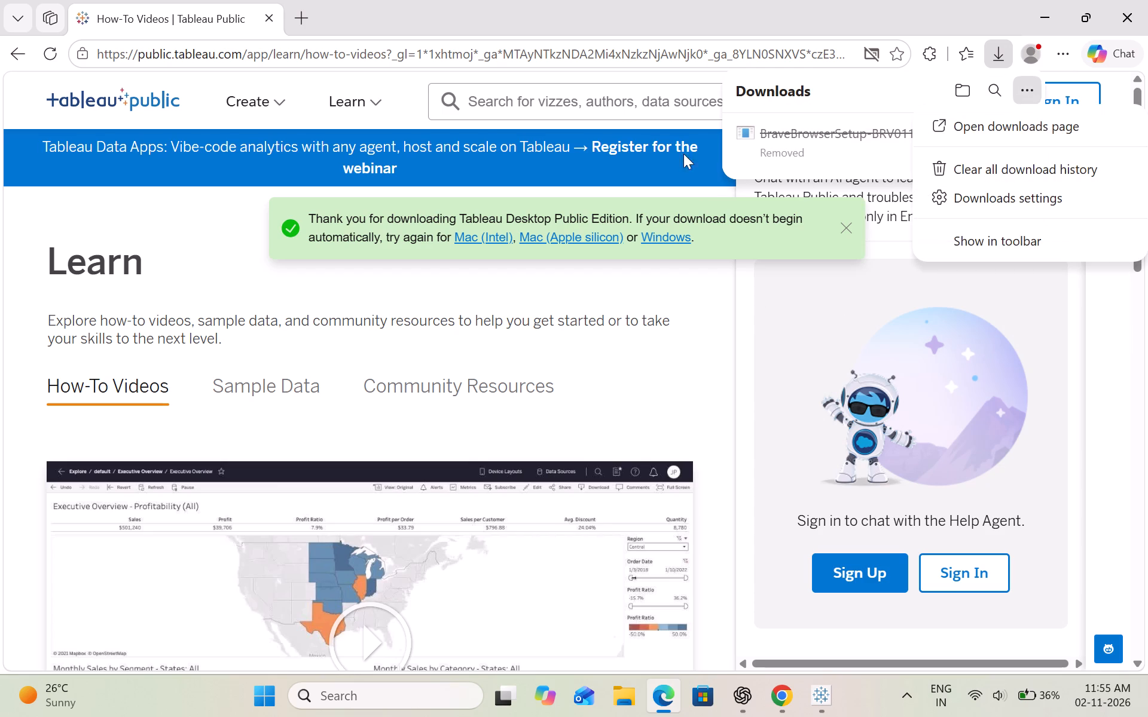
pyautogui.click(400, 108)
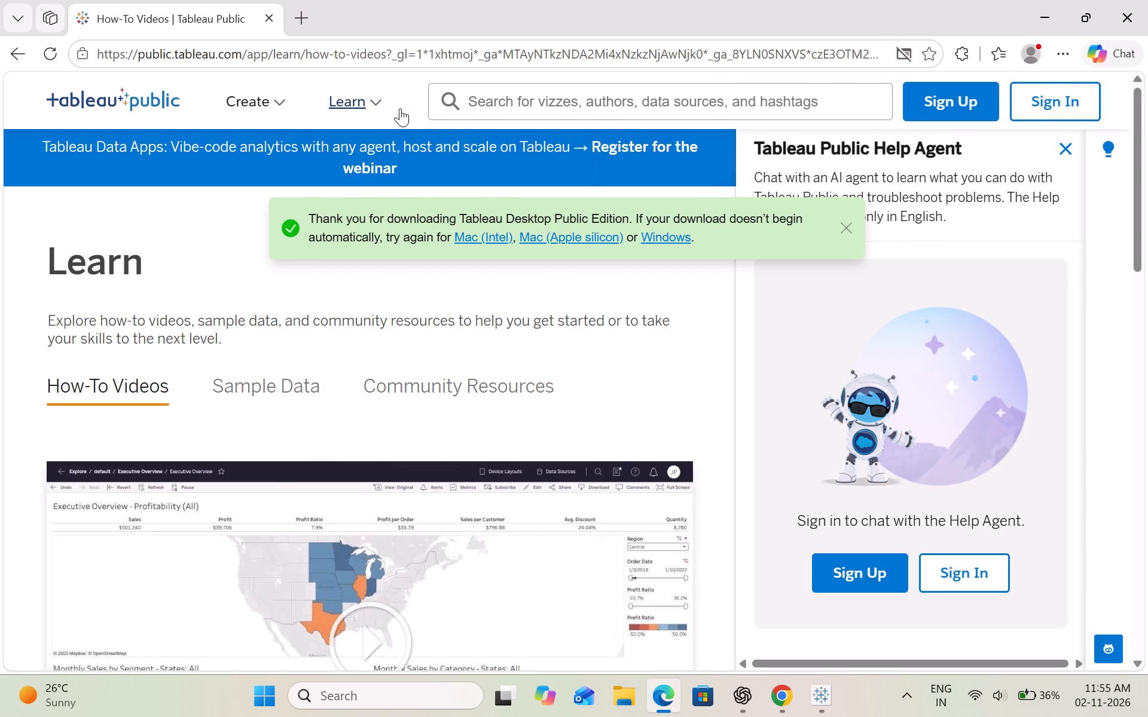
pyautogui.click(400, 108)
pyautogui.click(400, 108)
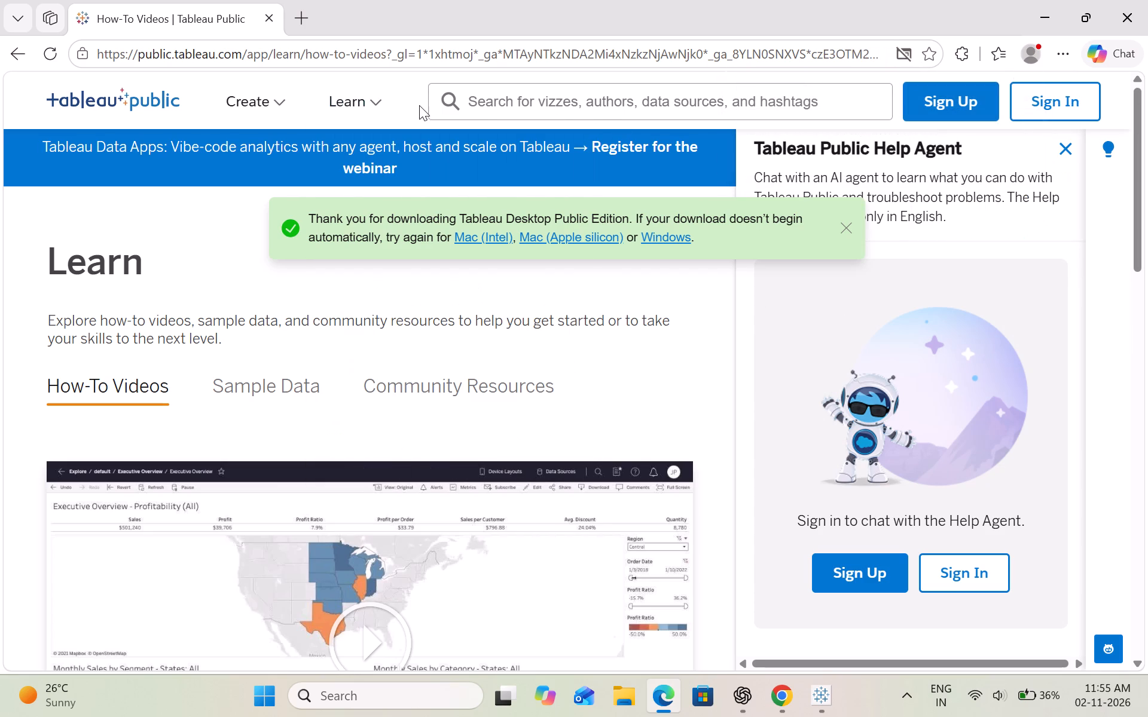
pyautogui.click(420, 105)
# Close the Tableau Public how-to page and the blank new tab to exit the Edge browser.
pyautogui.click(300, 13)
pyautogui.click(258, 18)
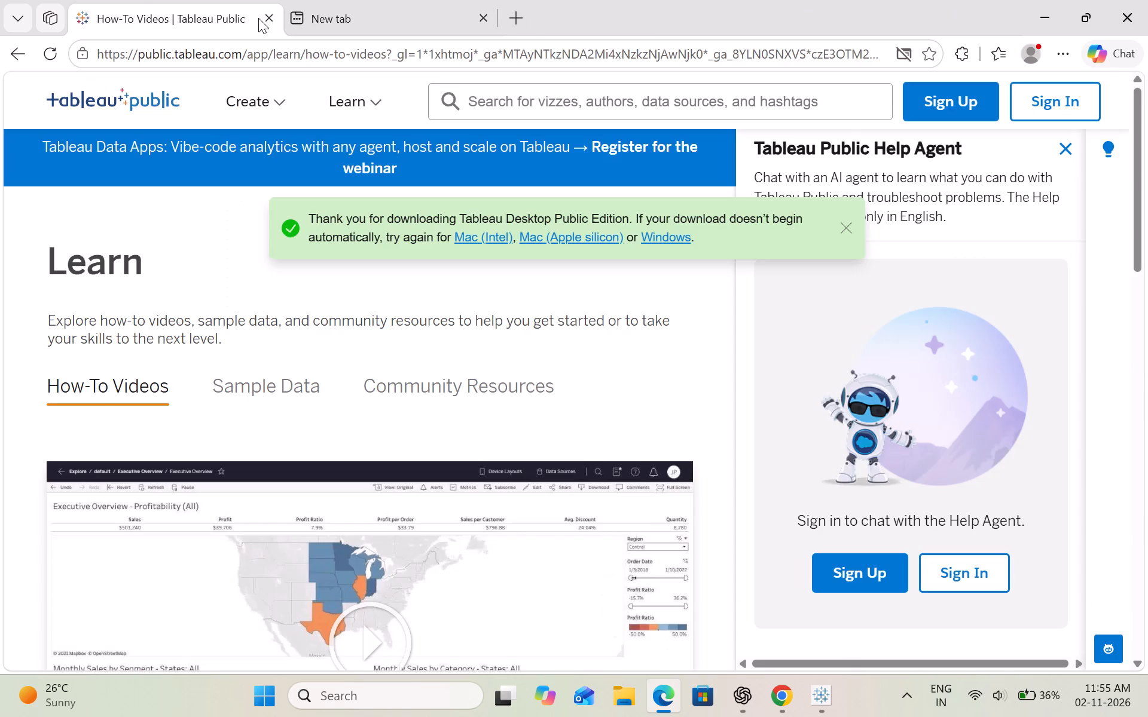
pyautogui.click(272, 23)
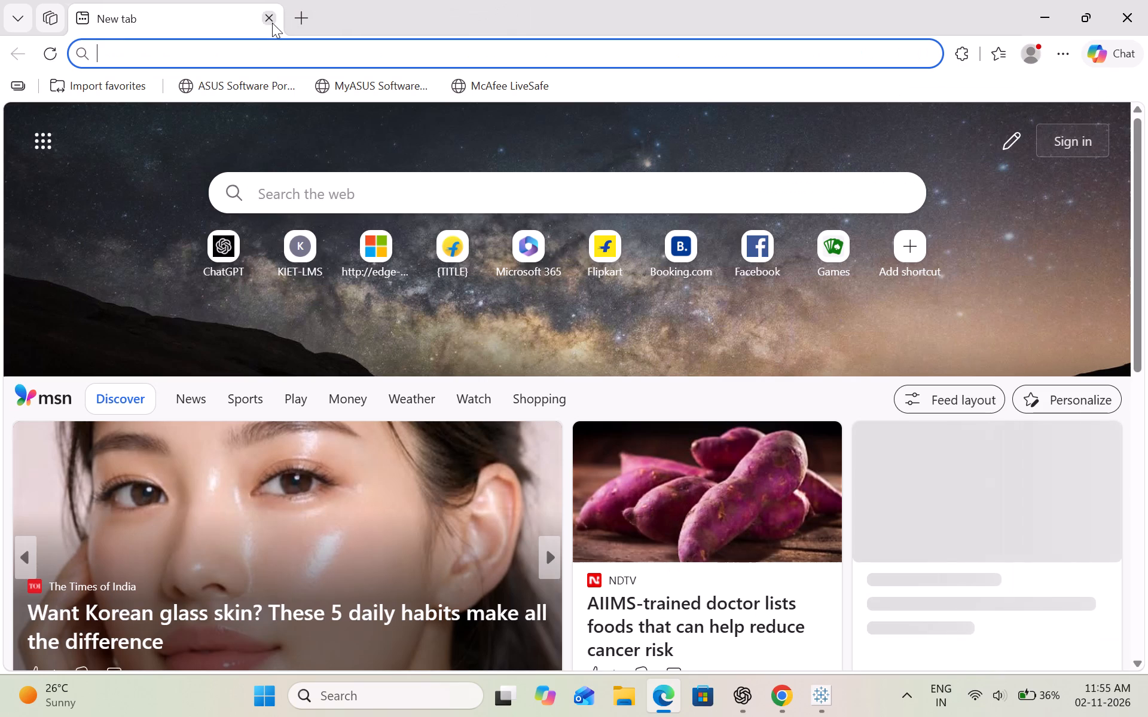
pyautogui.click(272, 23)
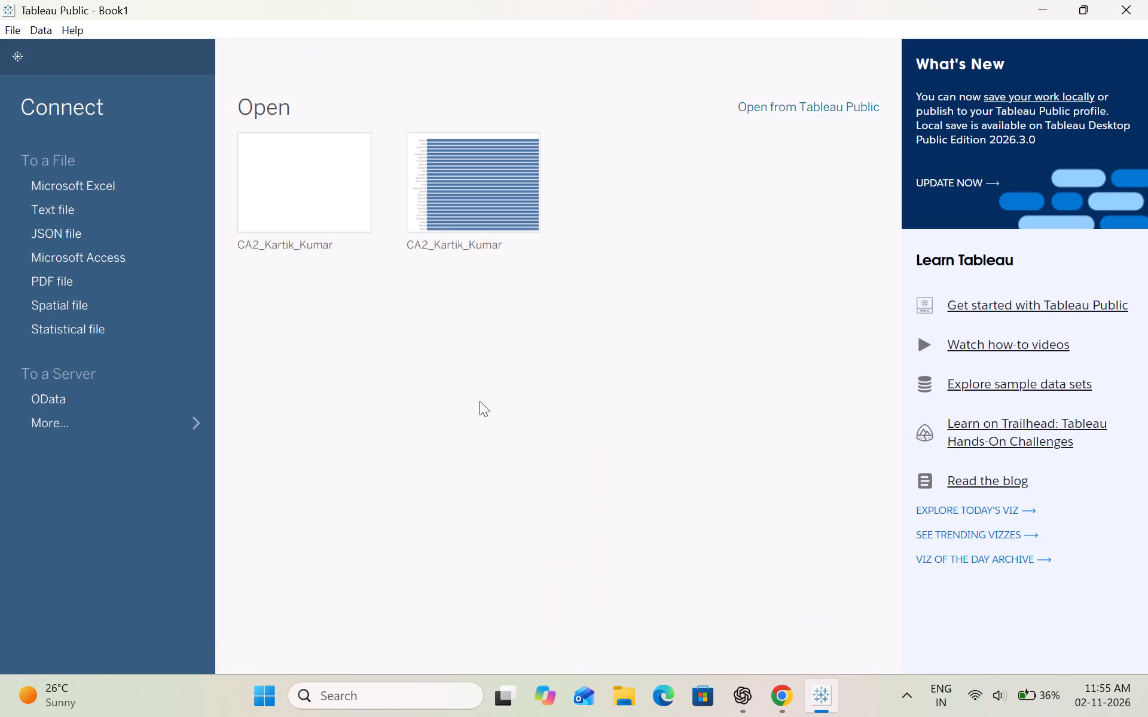
# Minimize the Tableau Public window to return to the desktop.
pyautogui.click(480, 401)
pyautogui.click(1051, 12)
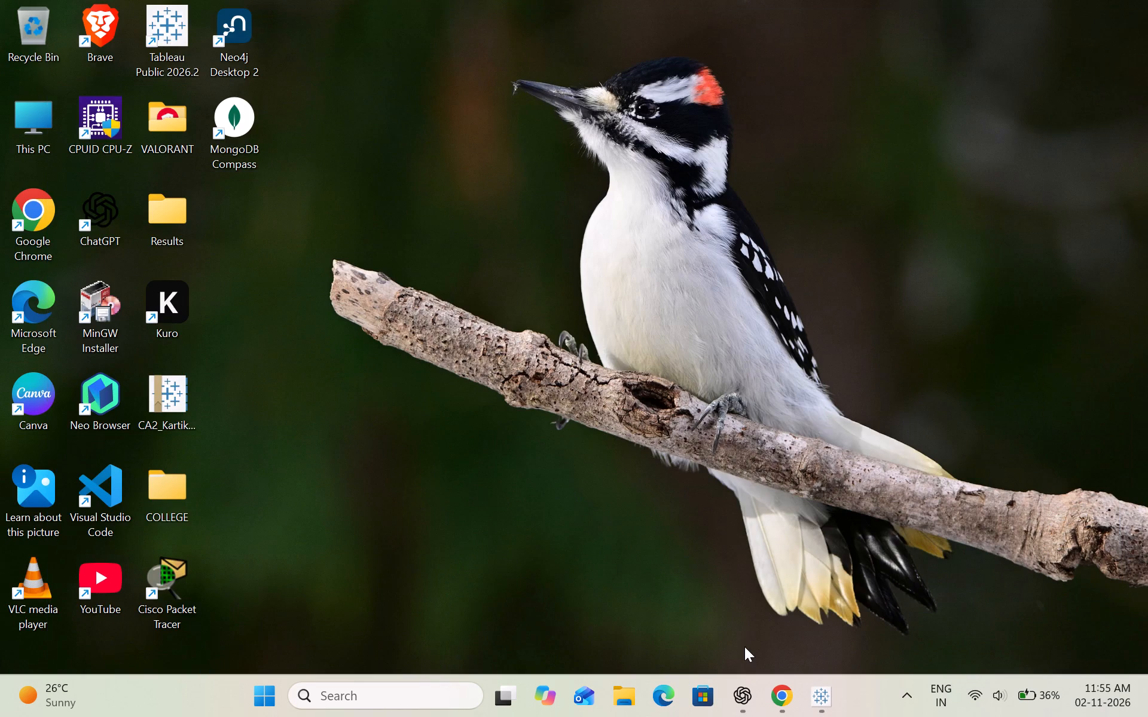
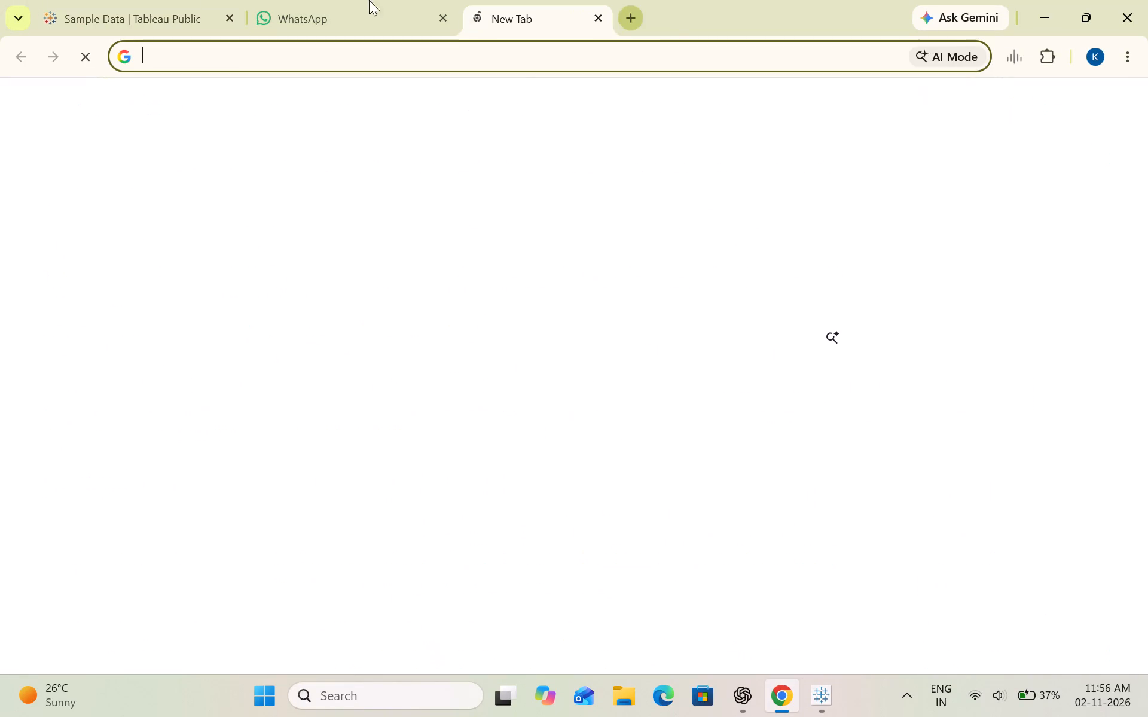
# Return to the open Tableau Public Sample Data page in Google Chrome.
pyautogui.click(54, 0)
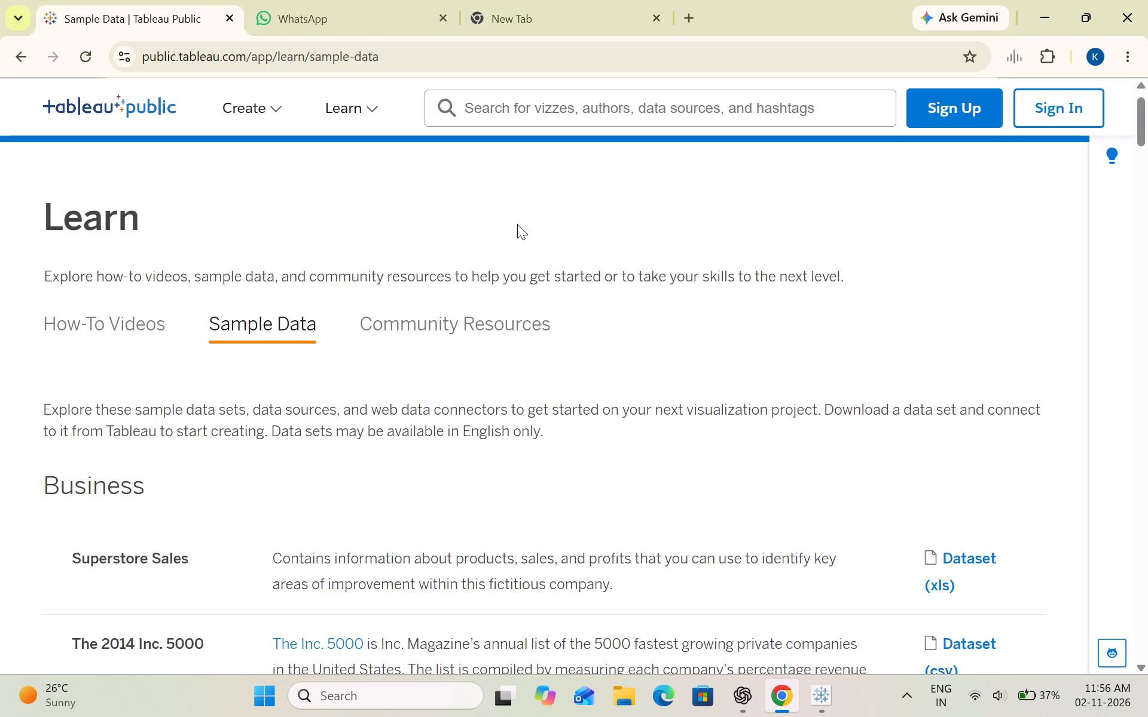
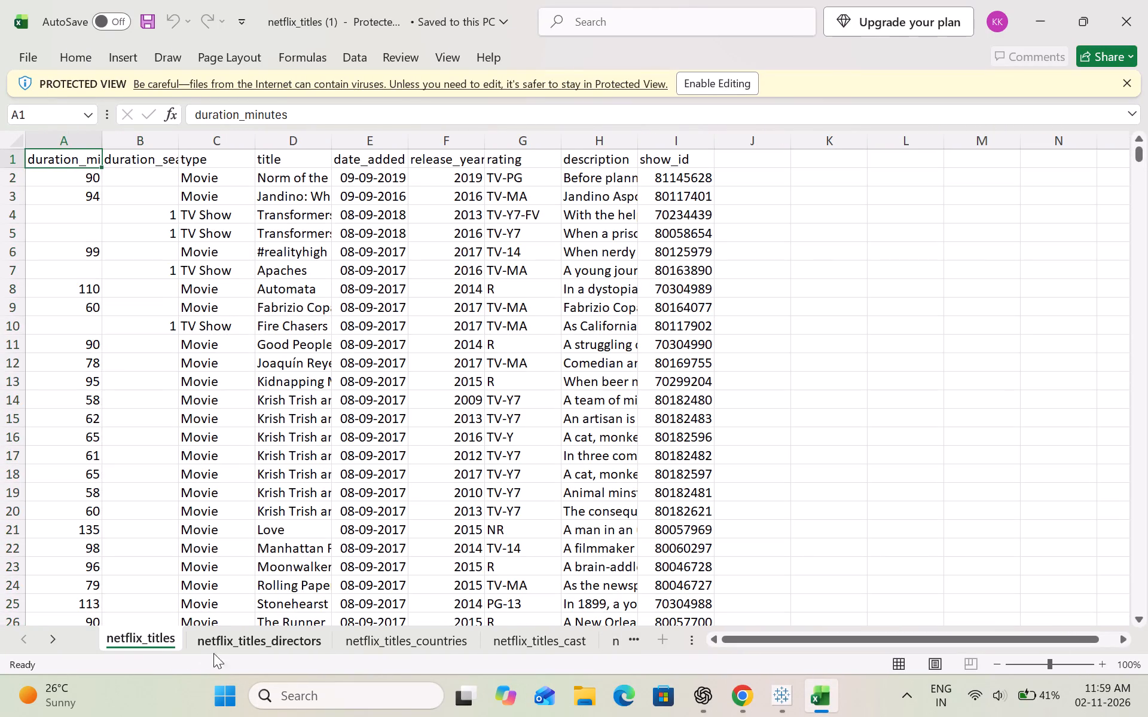
# Review the directors, countries and cast sheets of the netflix_titles workbook.
pyautogui.click(233, 649)
pyautogui.click(389, 636)
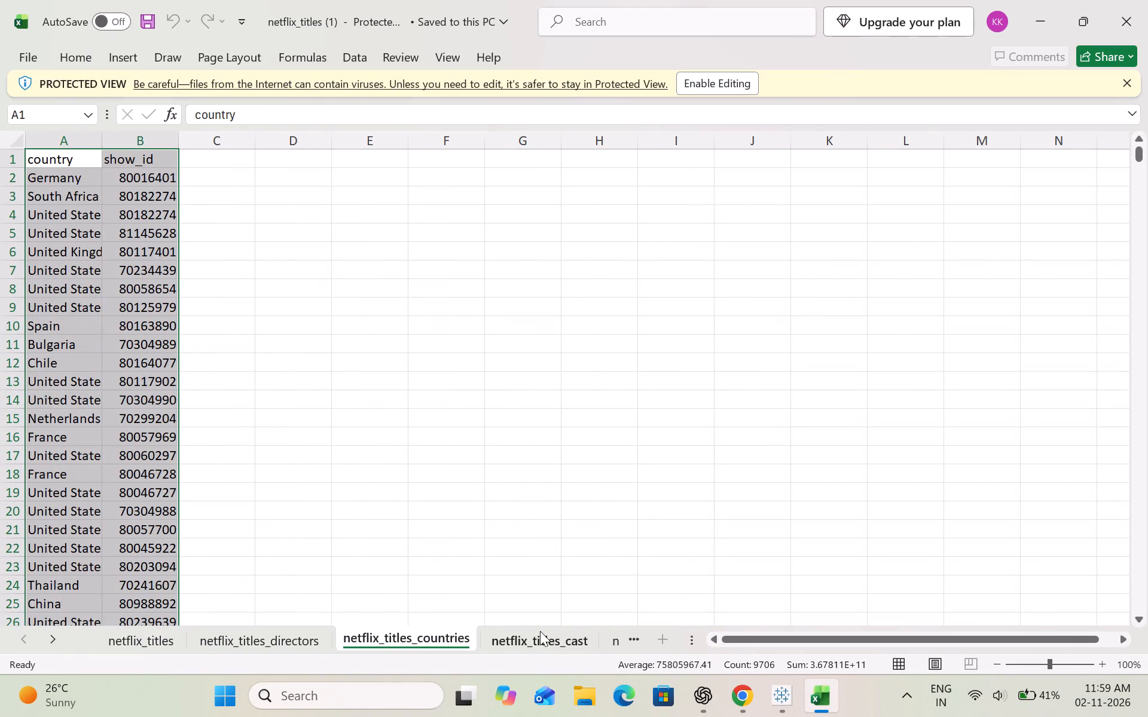
pyautogui.click(540, 631)
pyautogui.hscroll(-2, 658, 646)
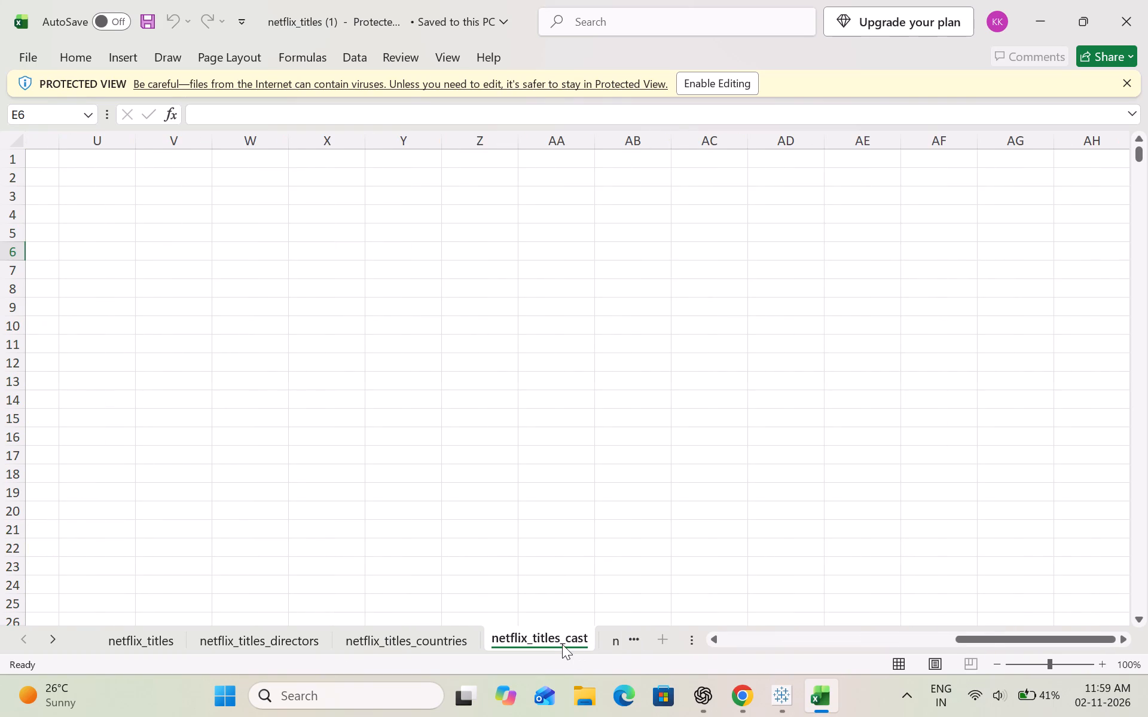
pyautogui.hscroll(7, 562, 644)
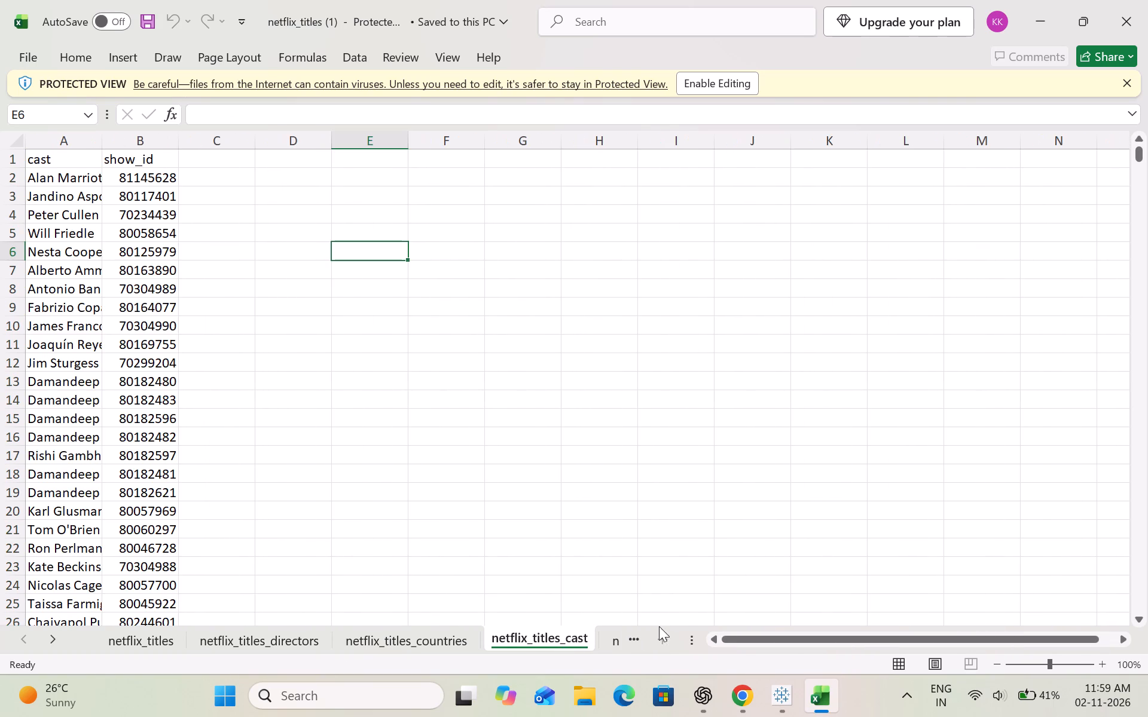
# View the netflix_titles_category sheet of the netflix_titles workbook in Excel.
pyautogui.click(630, 651)
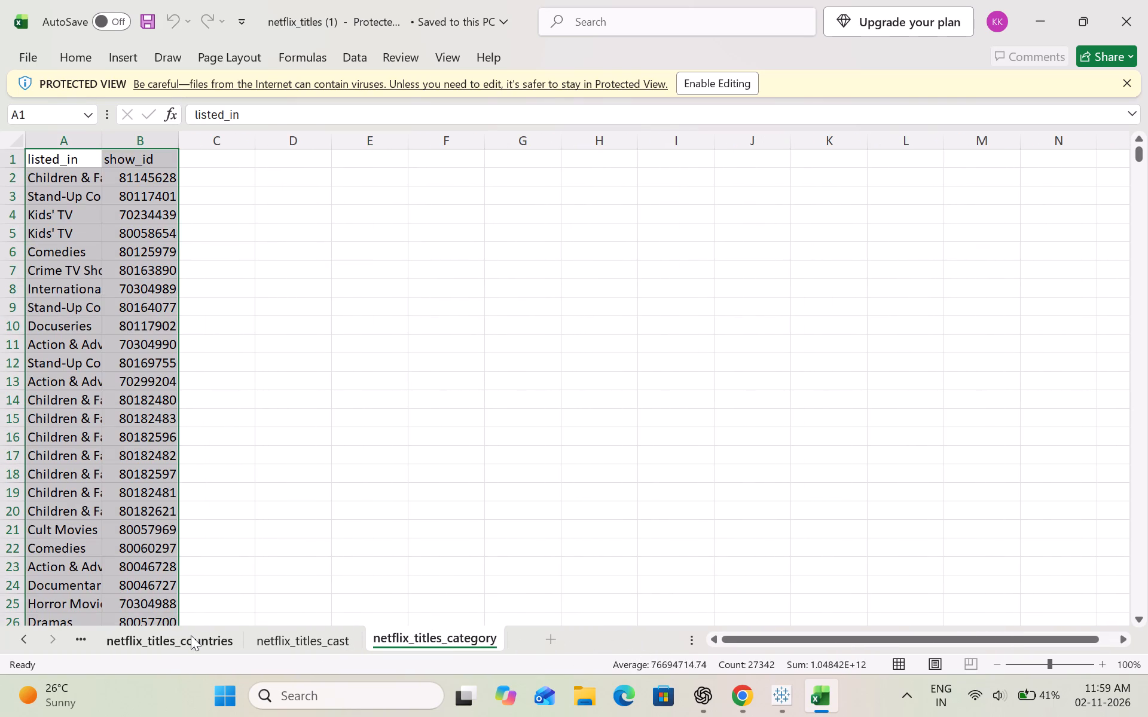
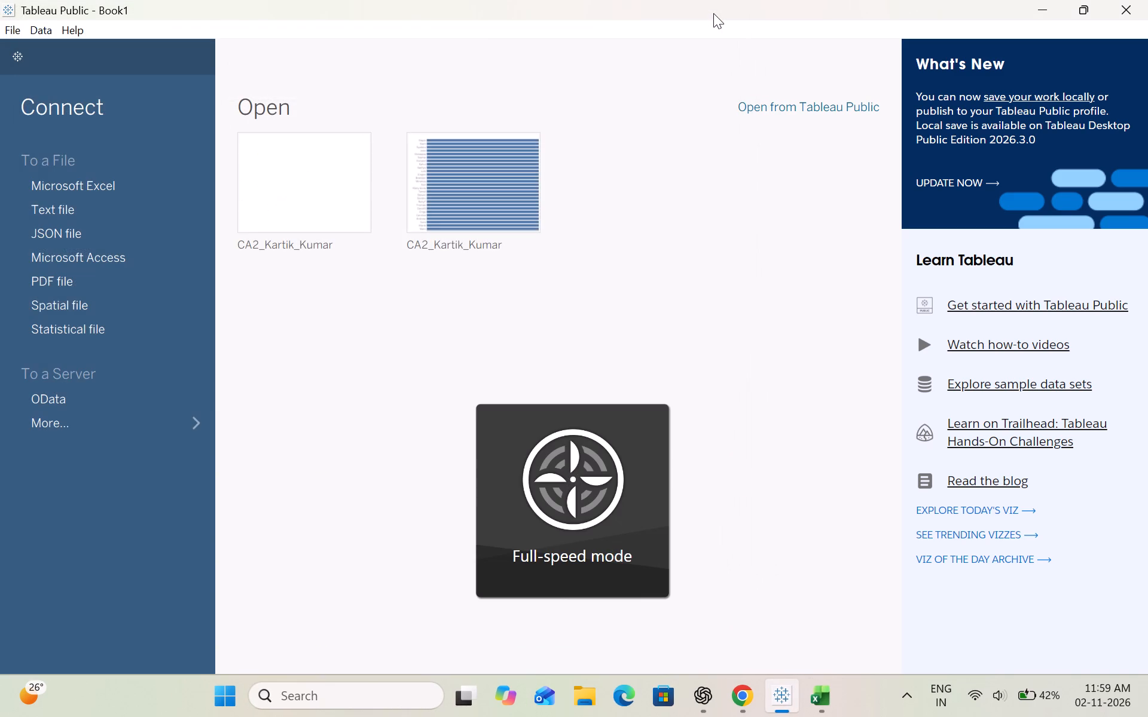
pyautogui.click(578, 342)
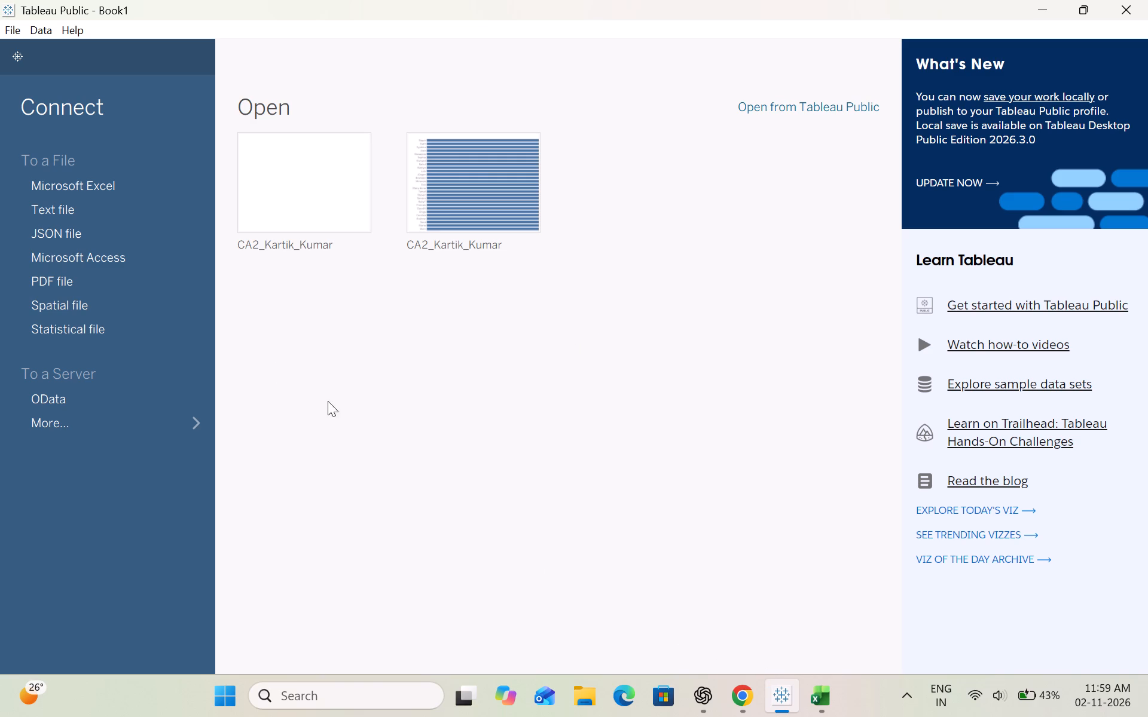
# Connect to the Microsoft Excel file netflix_titles (1) in the Downloads folder.
pyautogui.click(62, 188)
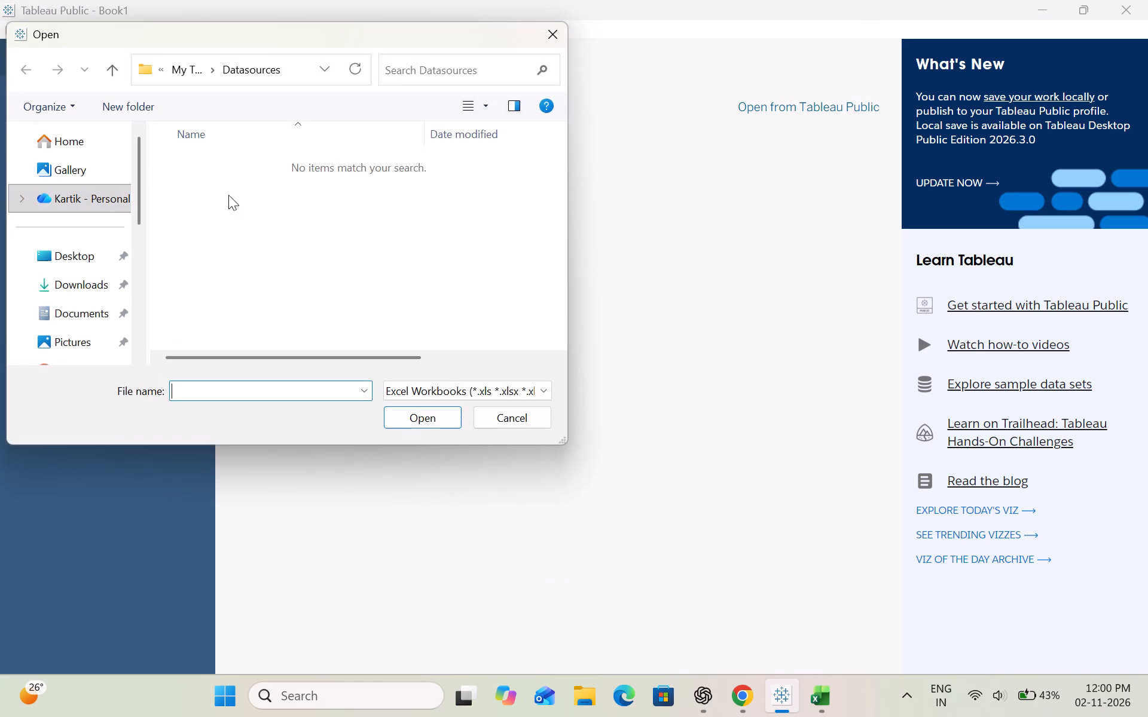
pyautogui.click(68, 261)
pyautogui.click(78, 280)
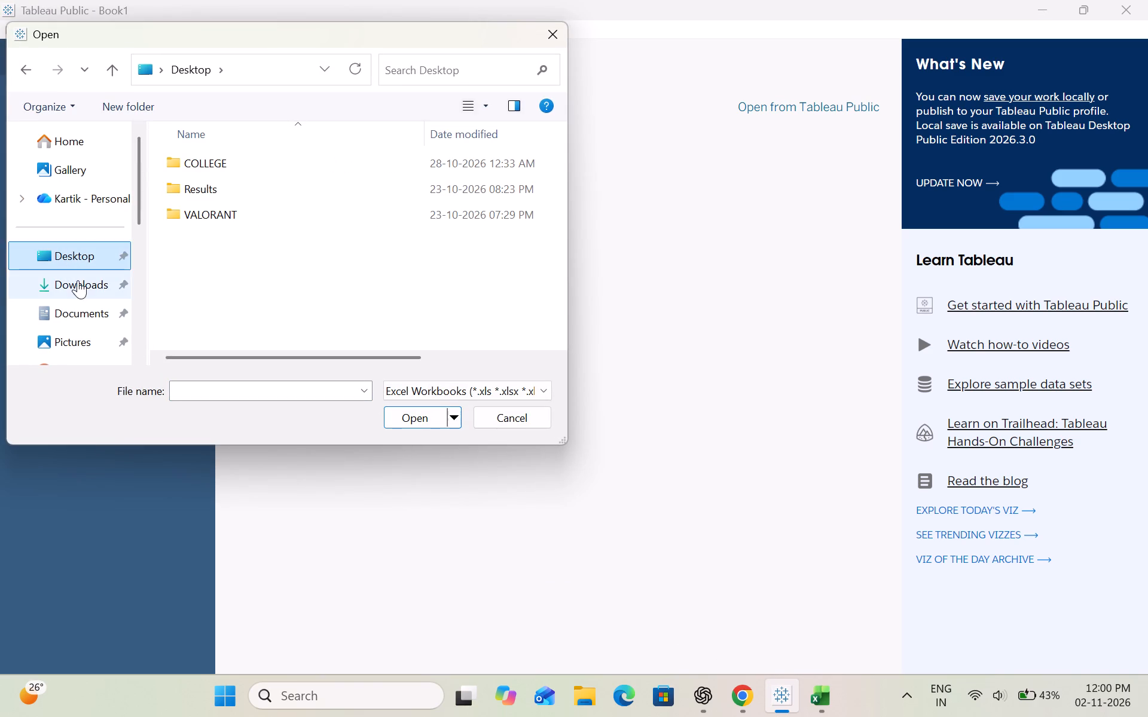
pyautogui.click(279, 188)
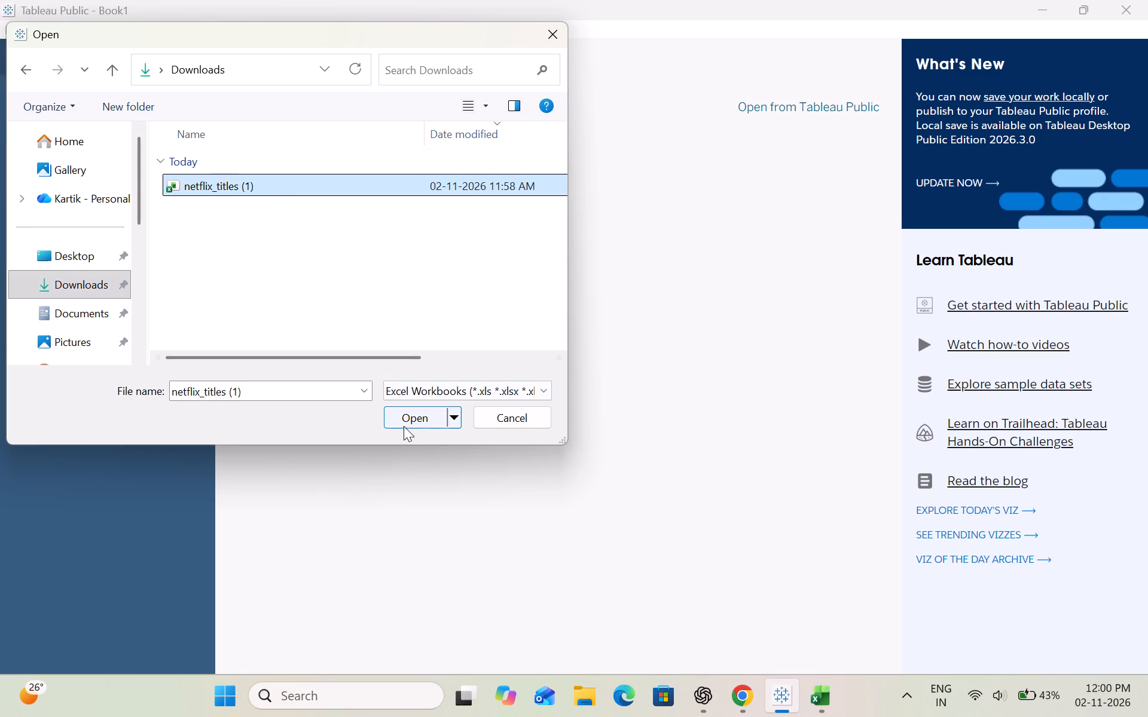
pyautogui.click(402, 426)
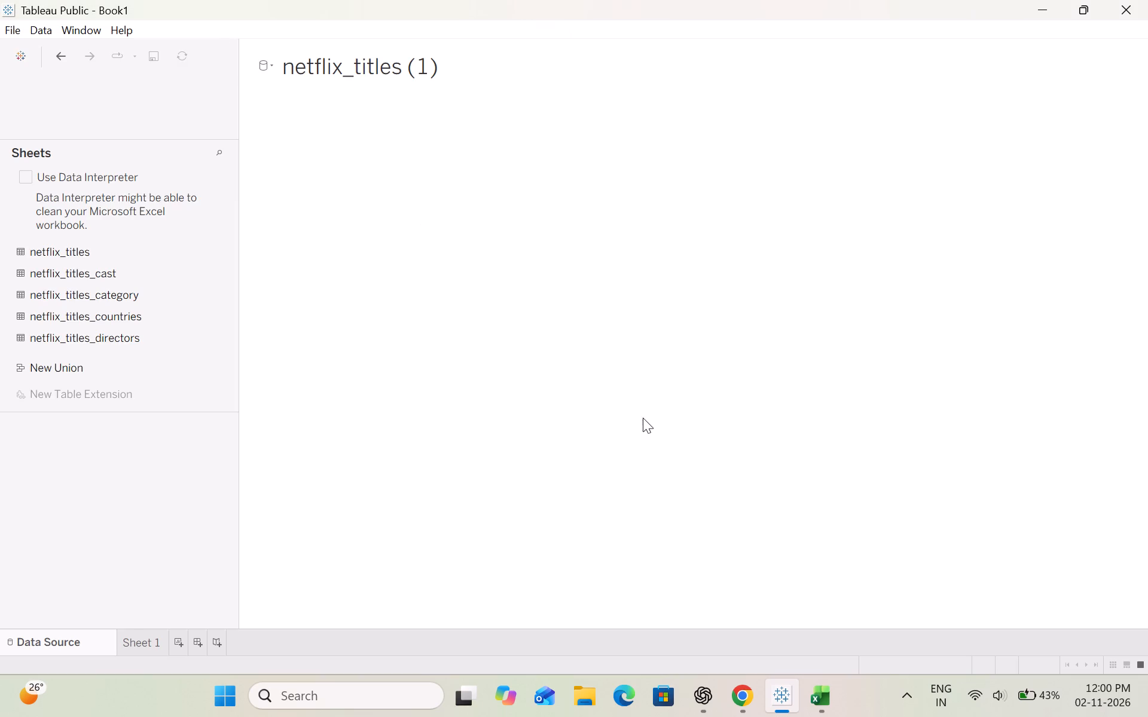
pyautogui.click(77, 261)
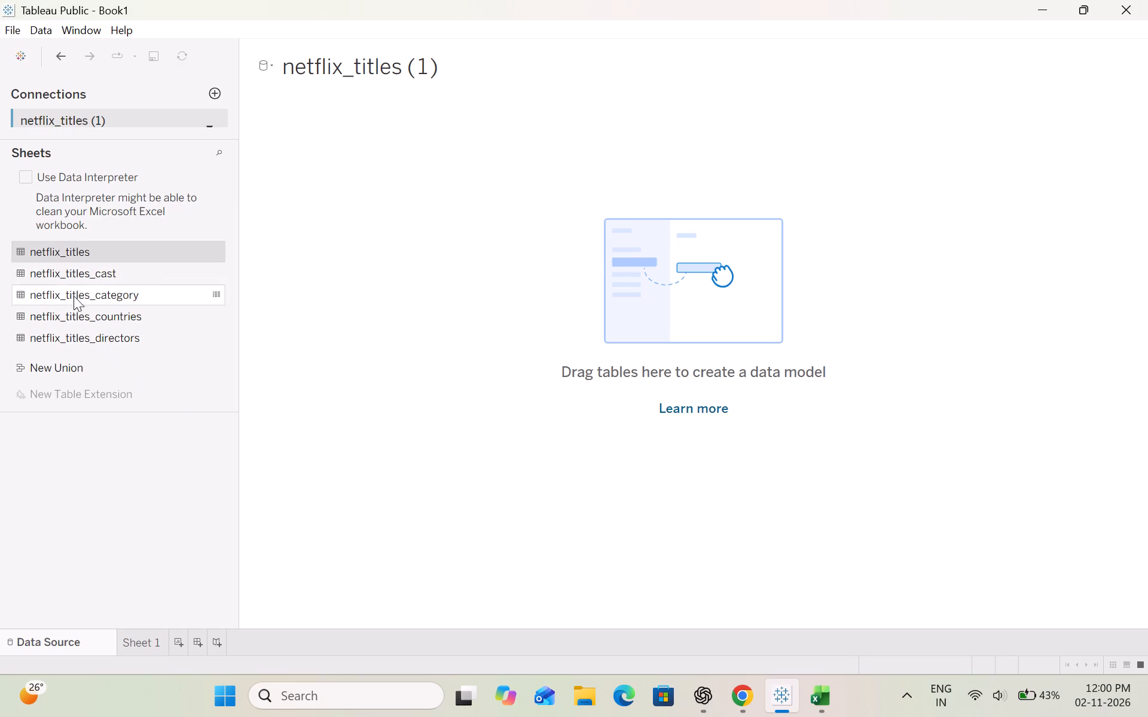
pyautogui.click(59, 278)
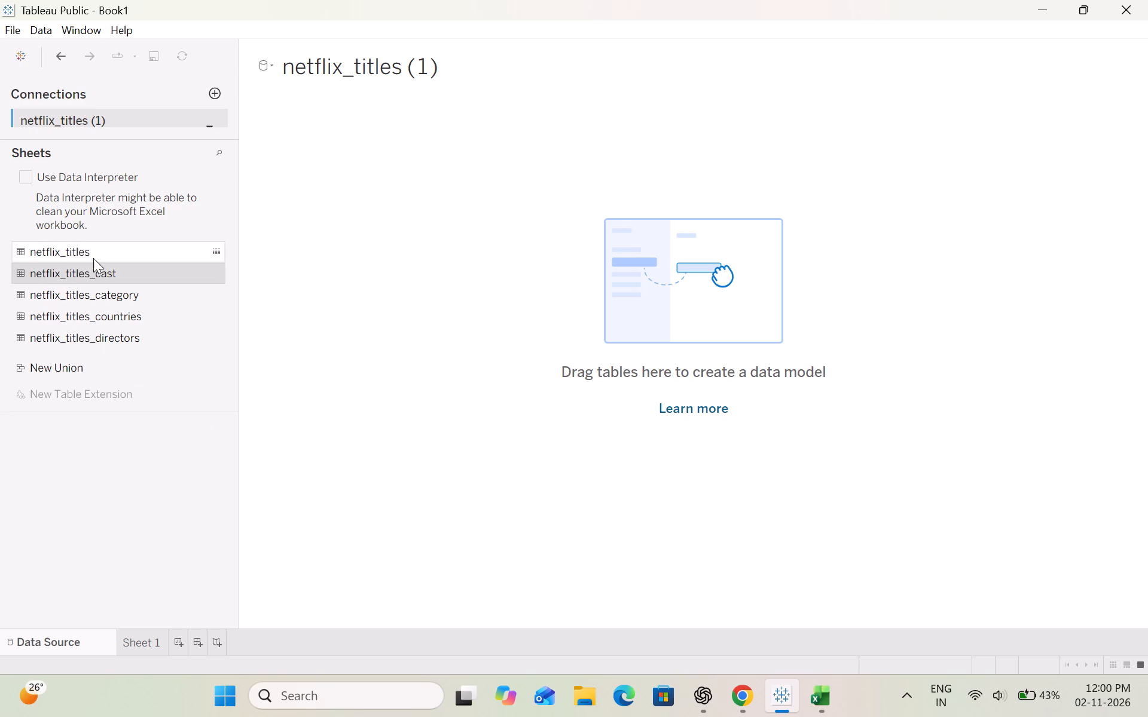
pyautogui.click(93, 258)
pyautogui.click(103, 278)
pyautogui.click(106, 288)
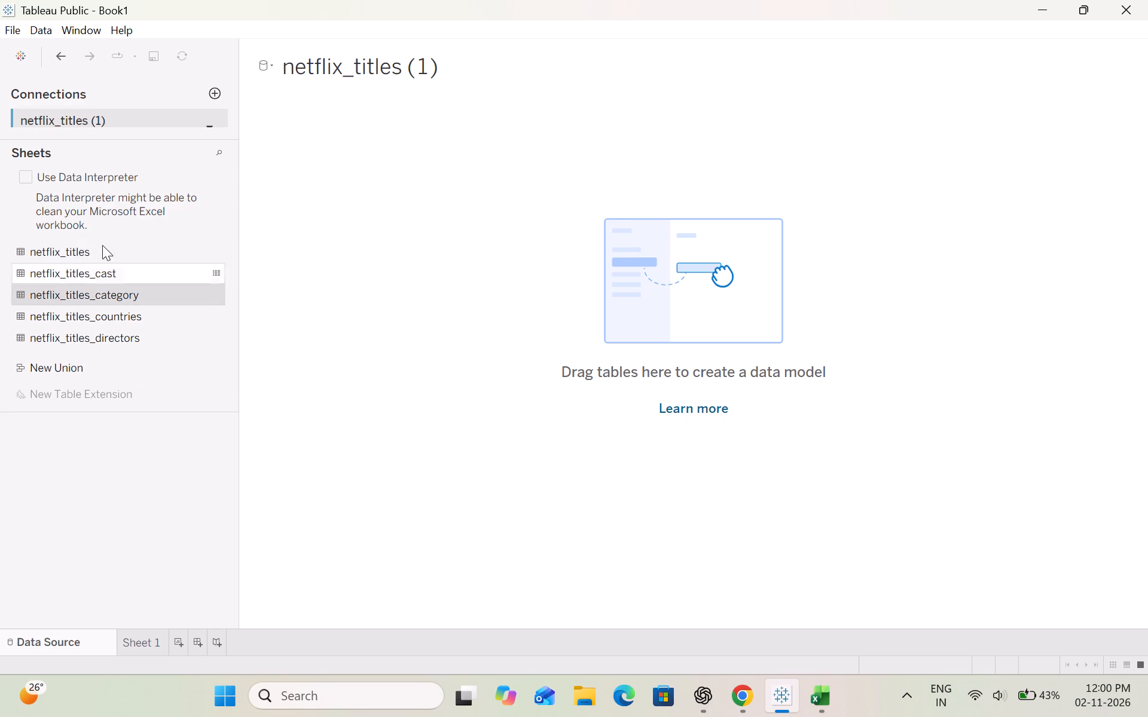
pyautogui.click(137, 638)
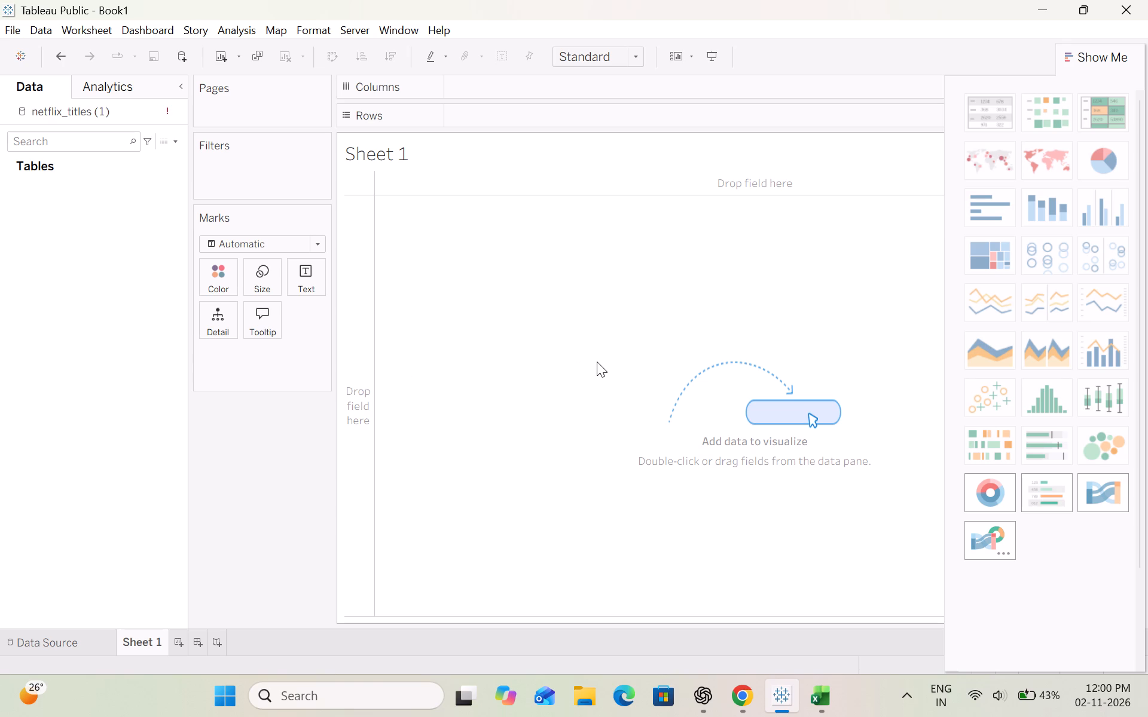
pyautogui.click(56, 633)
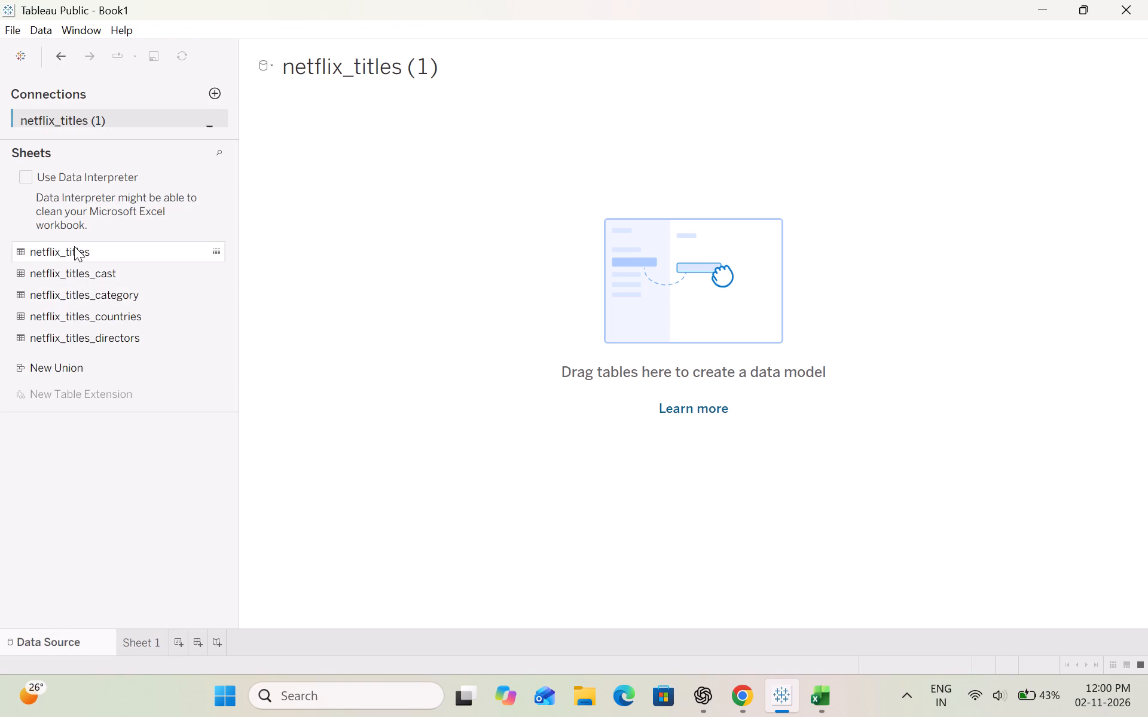
# Add netflix_titles, netflix_titles_cast, netflix_titles_countries, netflix_titles_directors and netflix_titles_category to the data model canvas as separate tables.
pyautogui.moveTo(74, 246); pyautogui.dragTo(297, 125)
pyautogui.moveTo(108, 269); pyautogui.dragTo(285, 229)
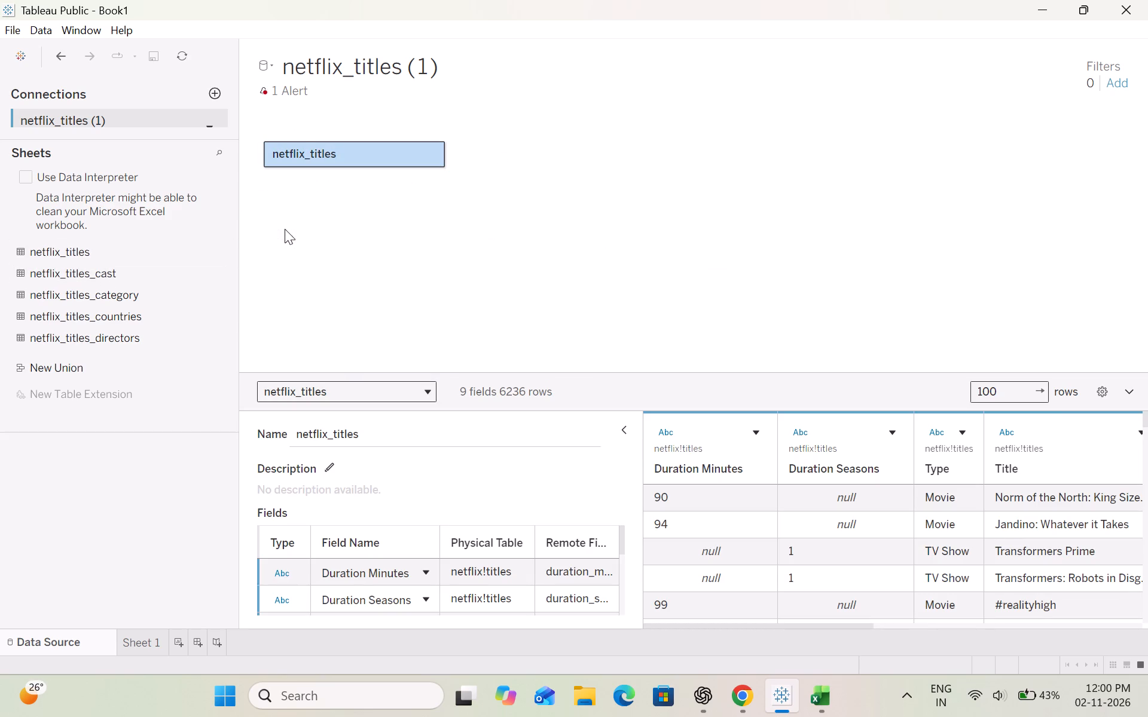
pyautogui.moveTo(68, 316); pyautogui.dragTo(270, 301)
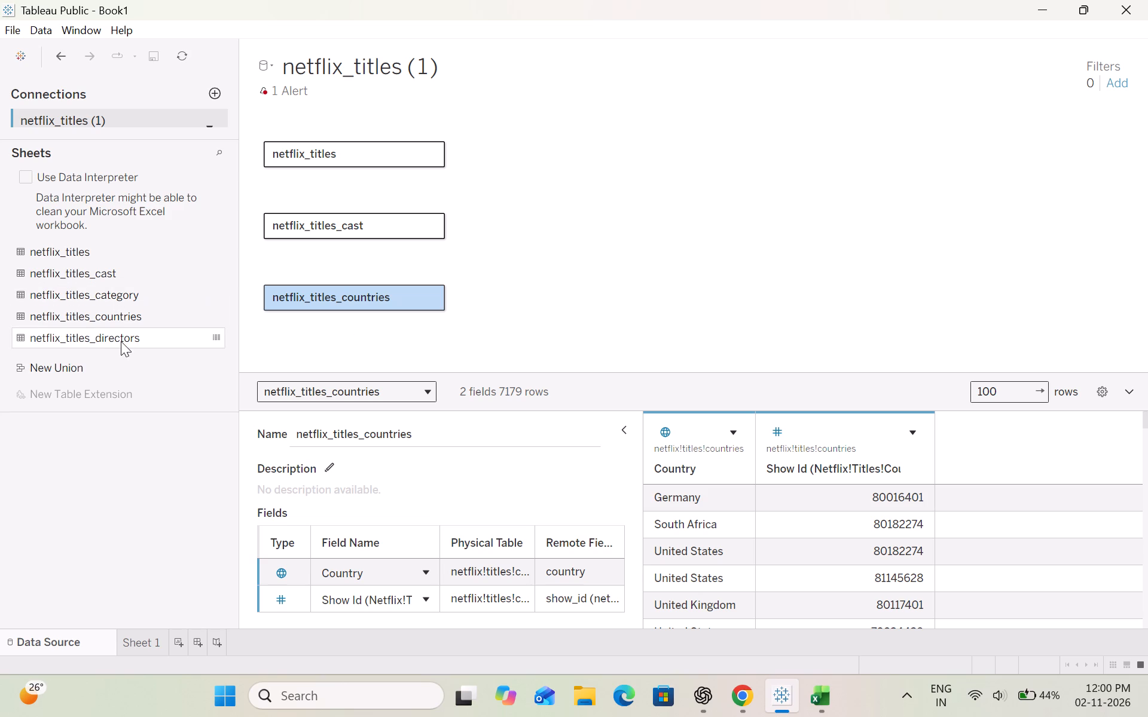
pyautogui.moveTo(121, 341); pyautogui.dragTo(300, 345)
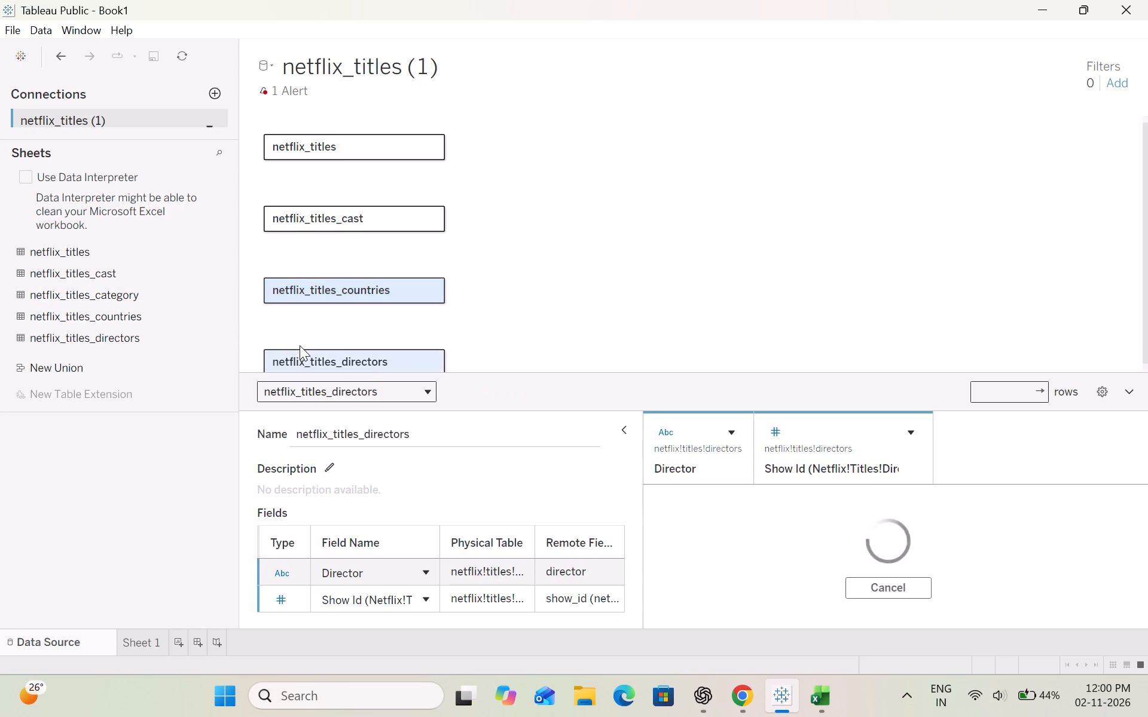
pyautogui.scroll(-3, 462, 321)
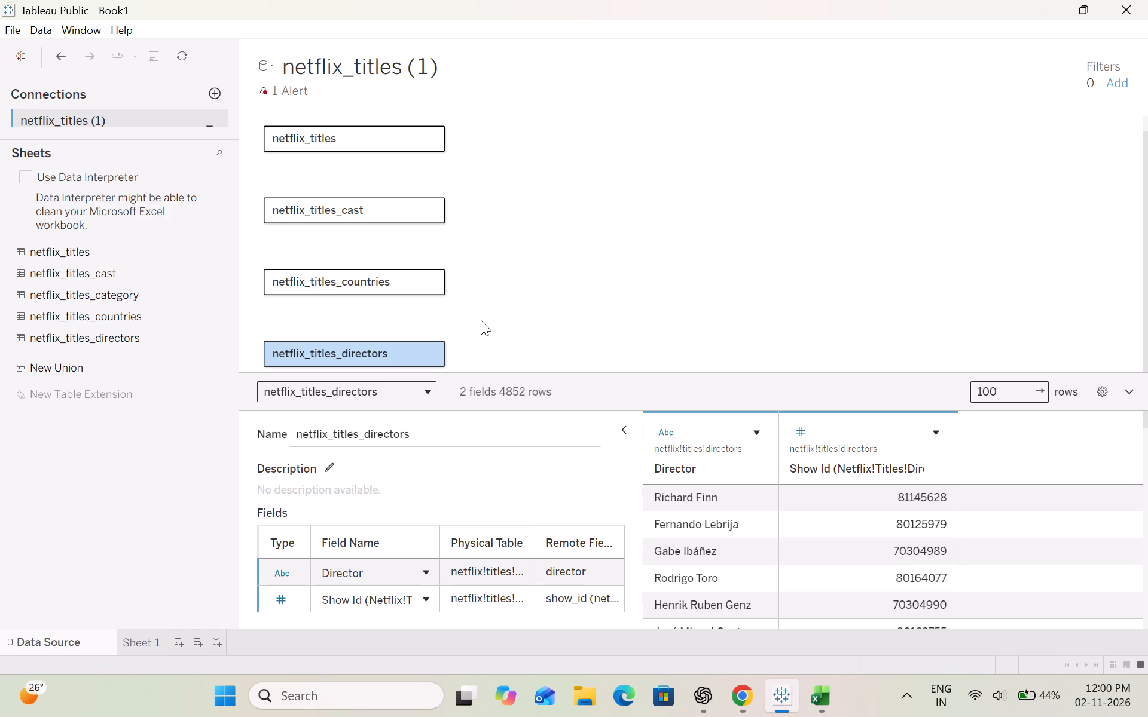
pyautogui.moveTo(100, 287); pyautogui.dragTo(257, 347)
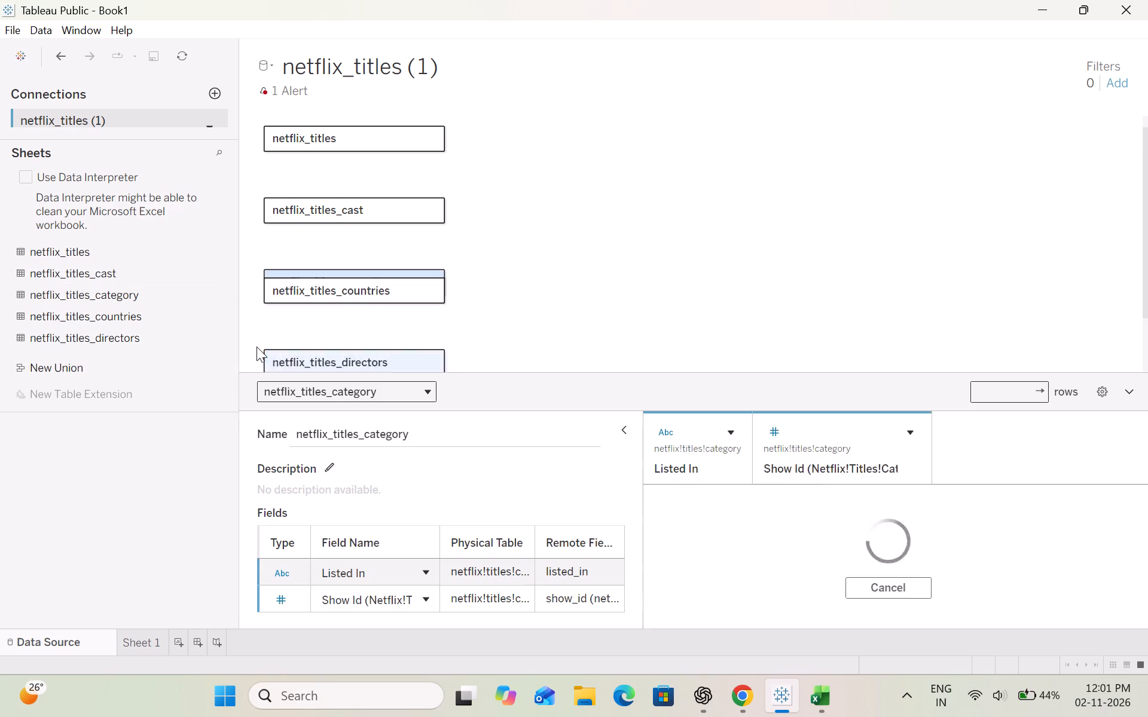
# Examine the fields and data preview of each table in the data model, especially the rows and columns of netflix_titles.
pyautogui.scroll(8, 571, 222)
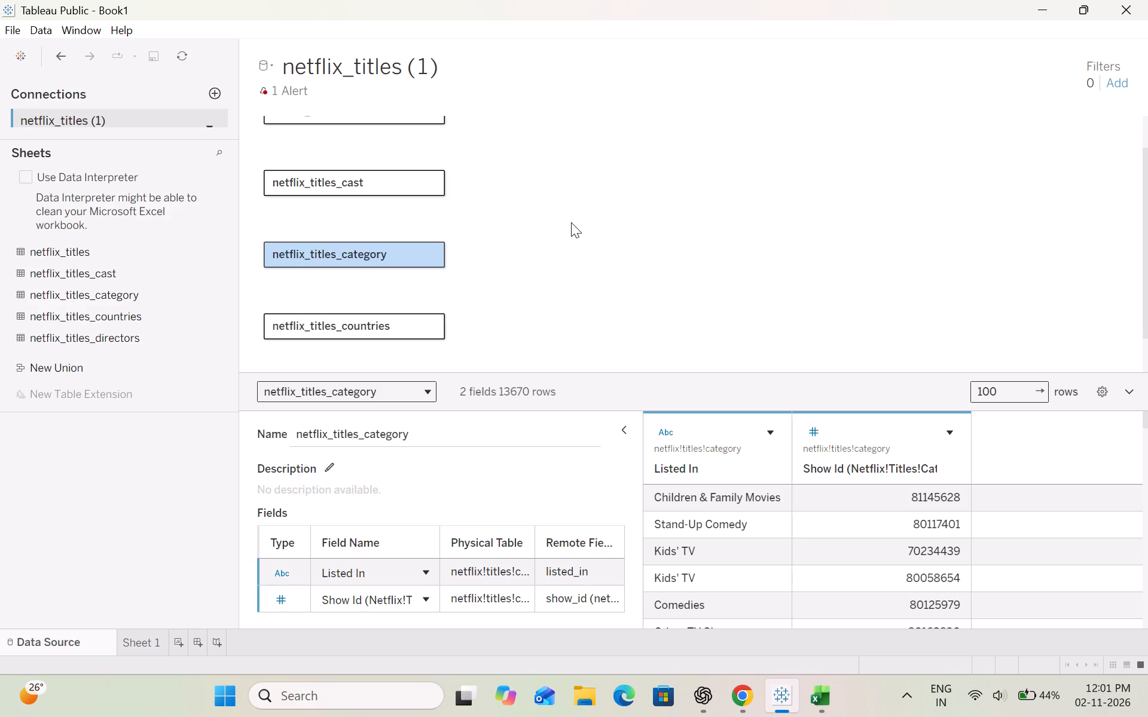
pyautogui.click(306, 163)
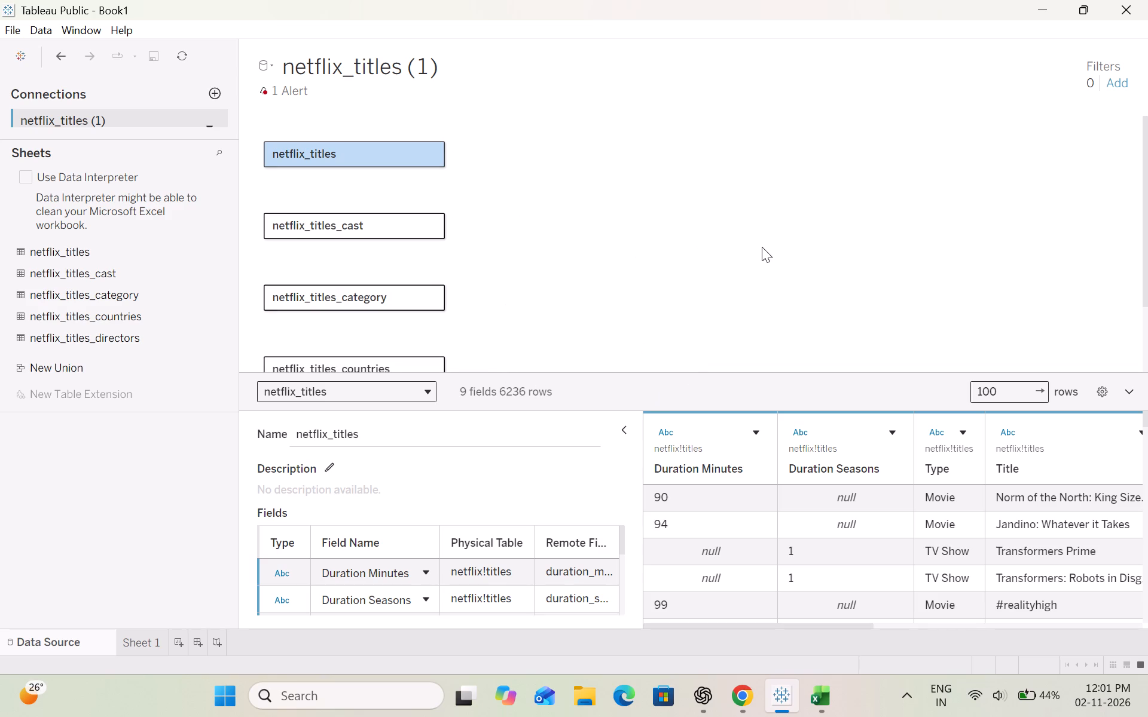
pyautogui.click(365, 222)
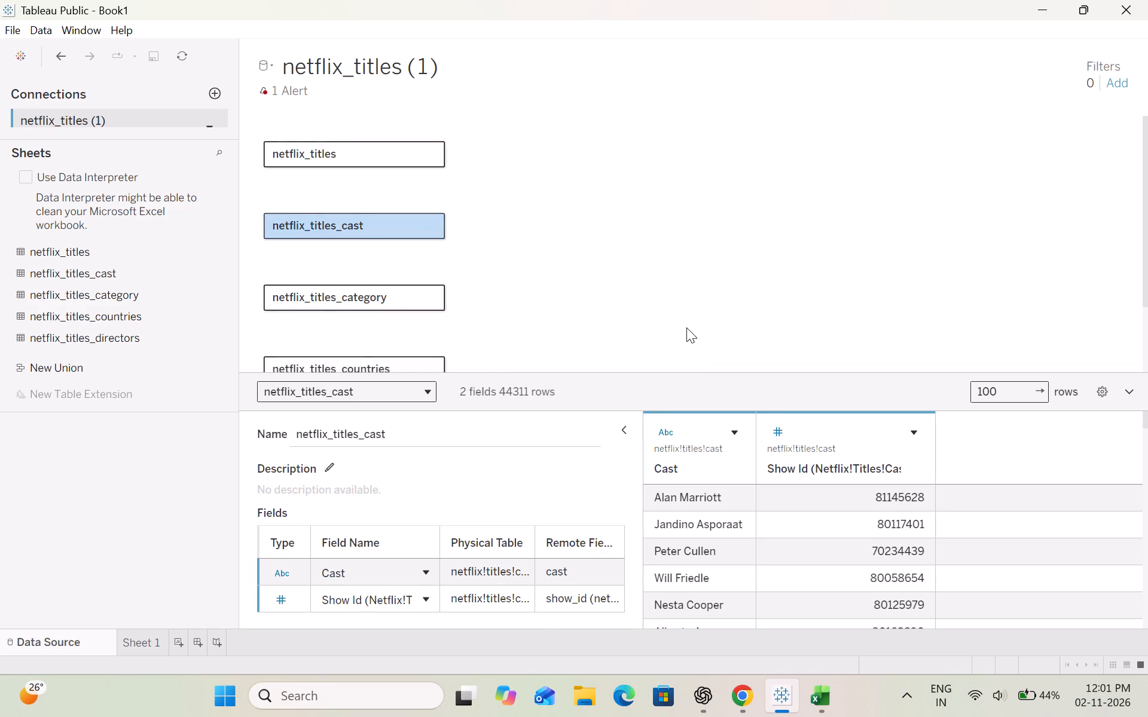
pyautogui.click(317, 295)
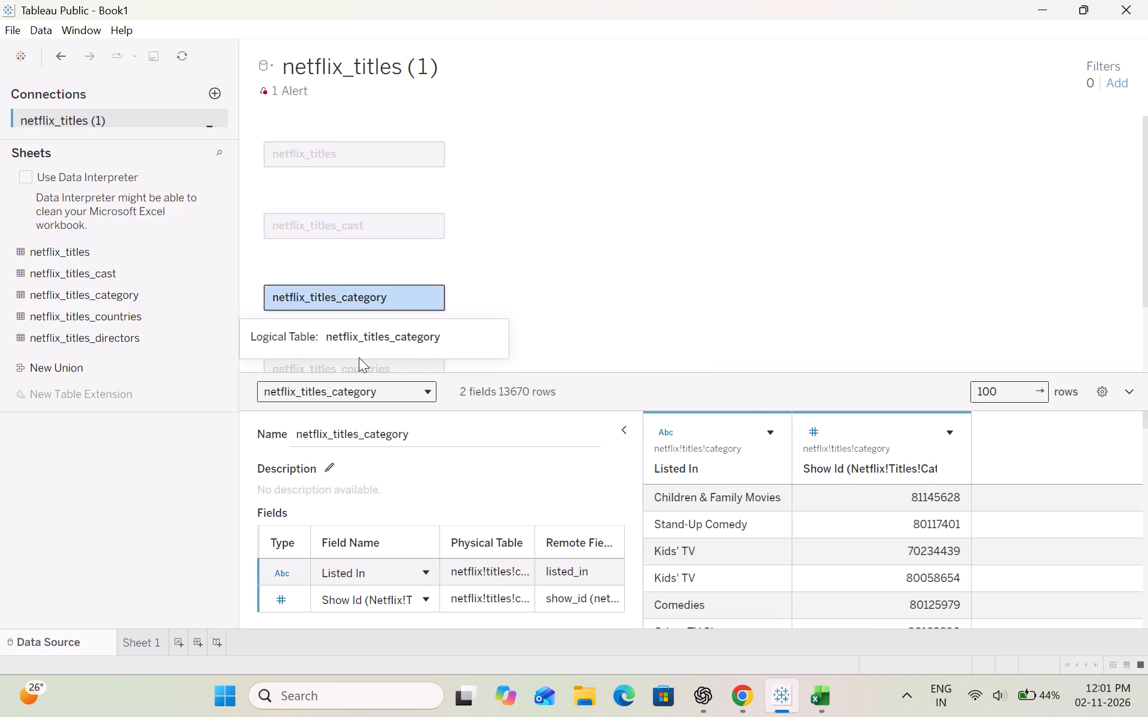
pyautogui.click(310, 371)
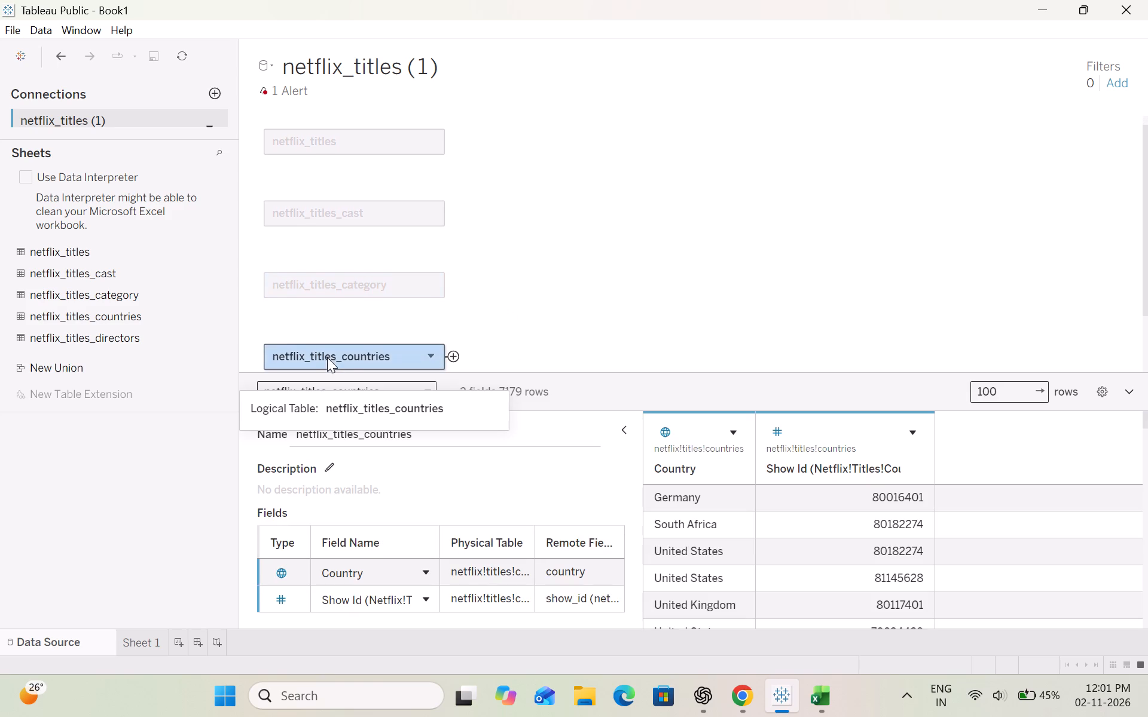
pyautogui.scroll(-1, 606, 252)
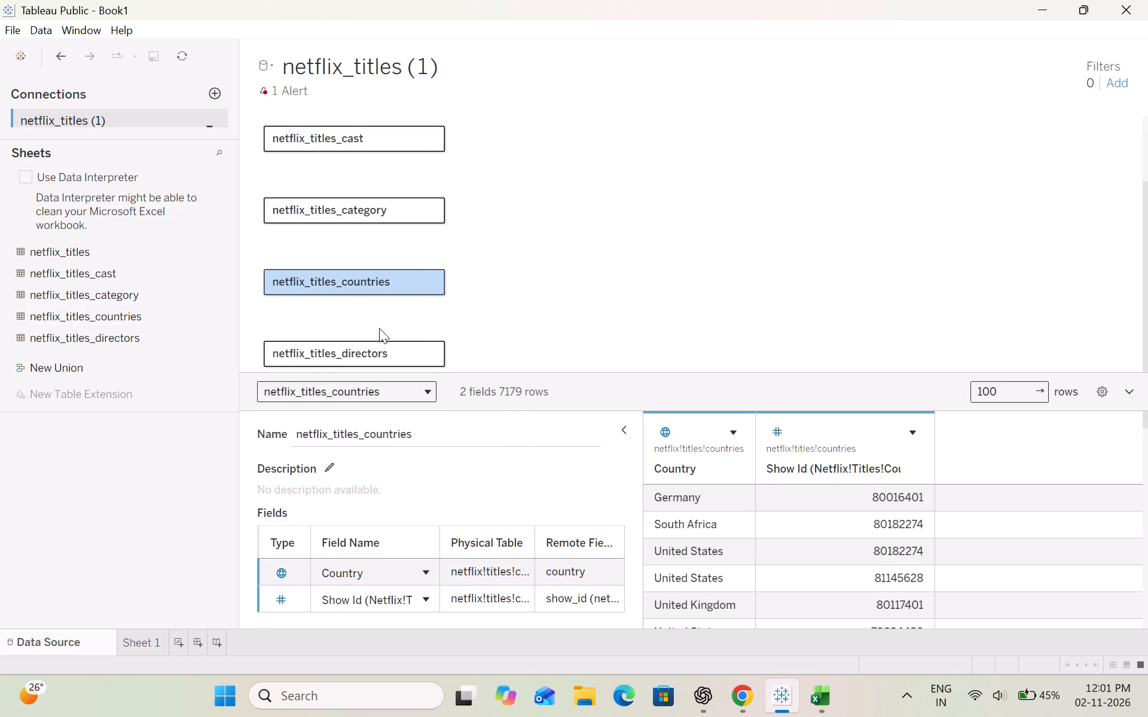
pyautogui.click(347, 348)
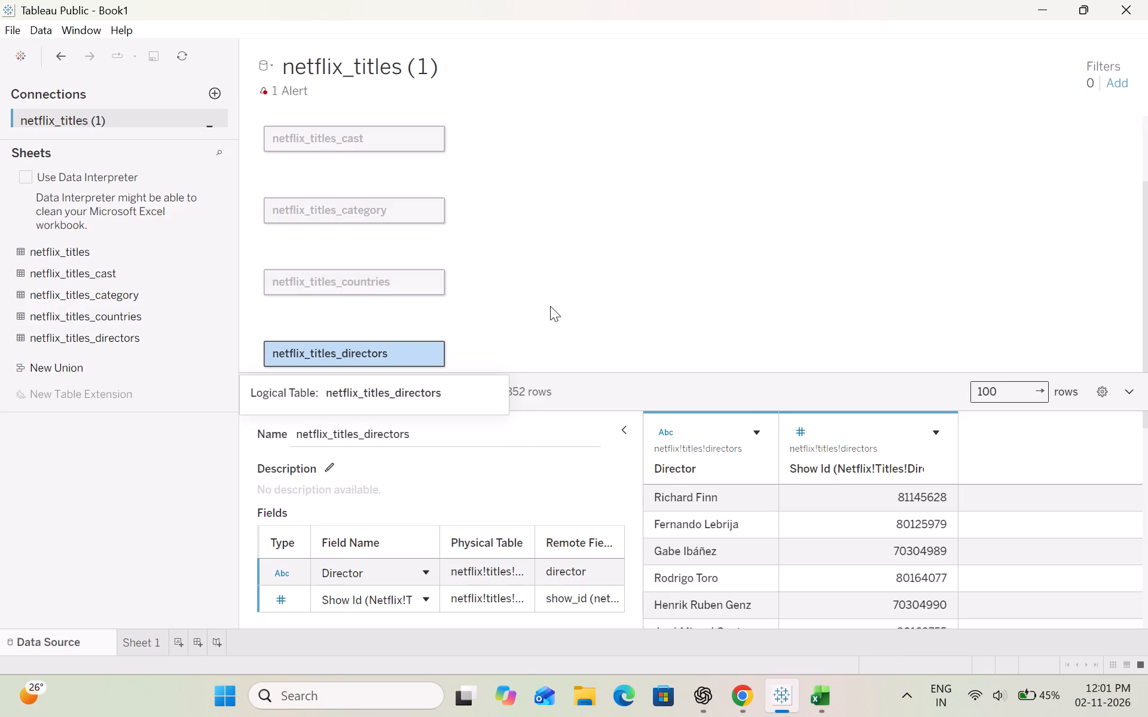
pyautogui.scroll(6, 550, 306)
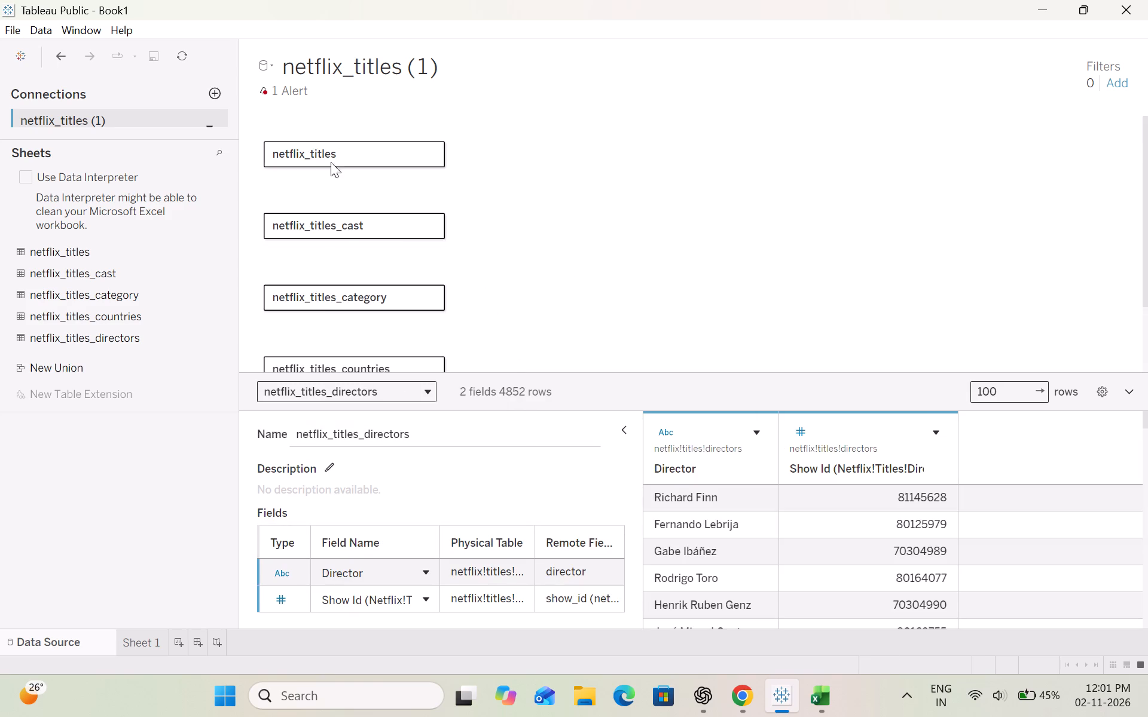
pyautogui.click(309, 158)
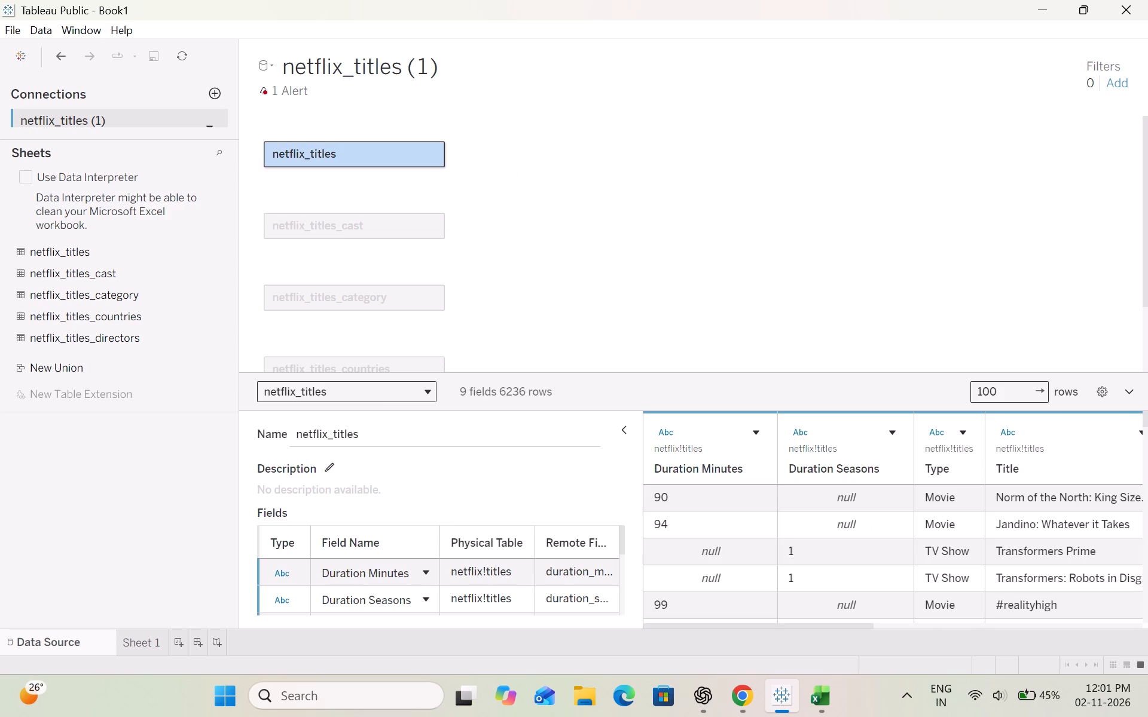
pyautogui.scroll(-4, 574, 479)
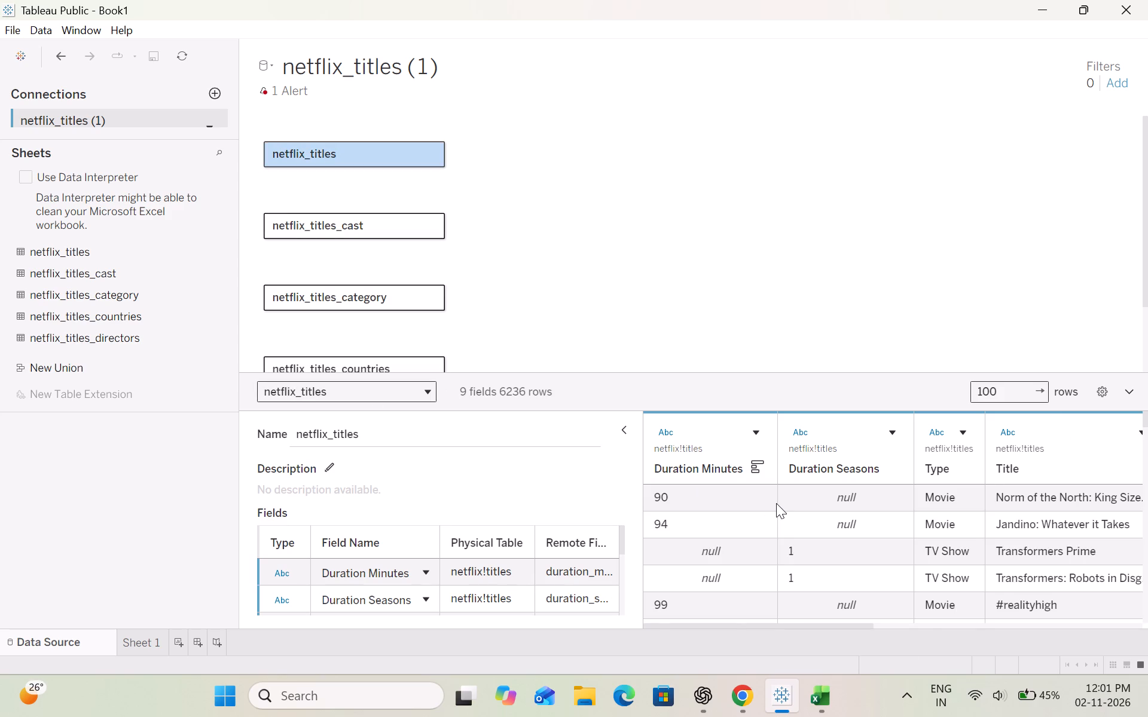
pyautogui.hscroll(-6, 776, 503)
pyautogui.hscroll(6, 689, 551)
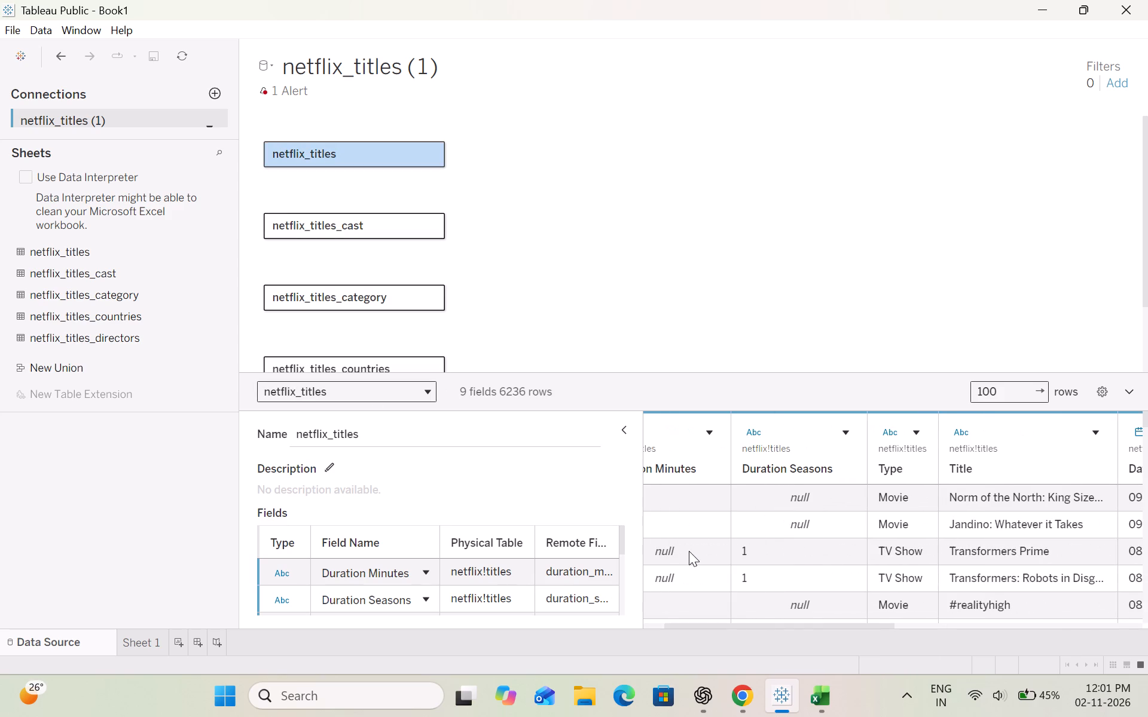
pyautogui.scroll(-13, 689, 551)
pyautogui.scroll(5, 689, 551)
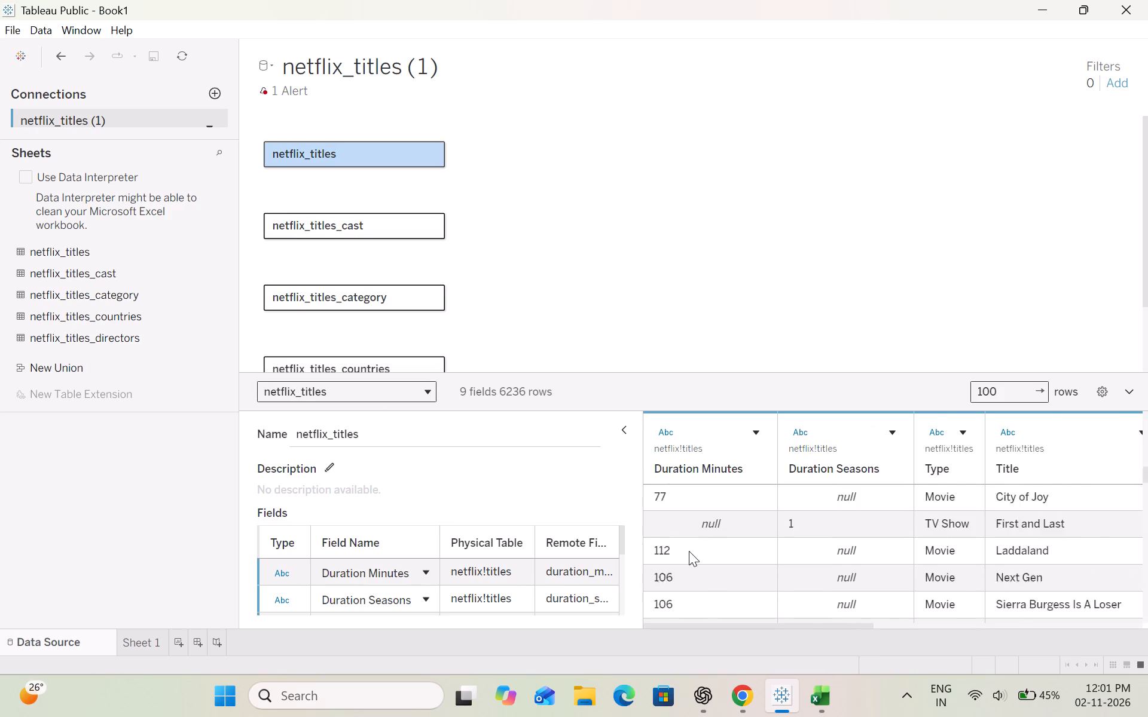
pyautogui.scroll(14, 689, 551)
pyautogui.scroll(11, 820, 547)
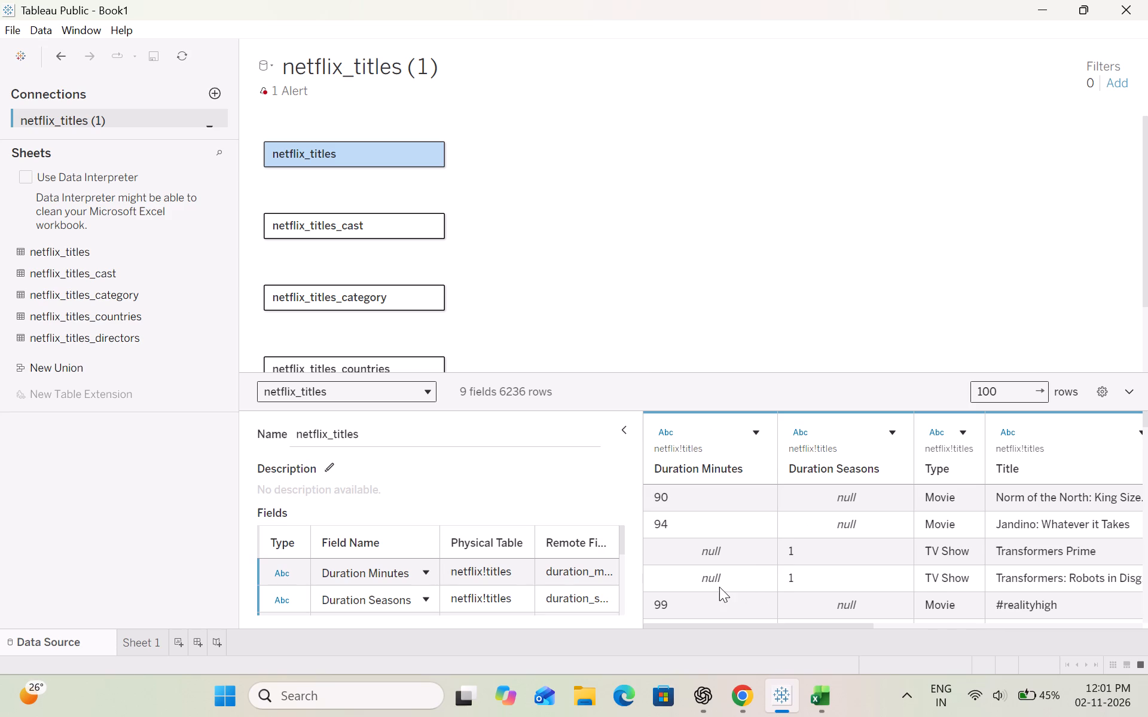
pyautogui.scroll(-1, 719, 587)
pyautogui.click(789, 581)
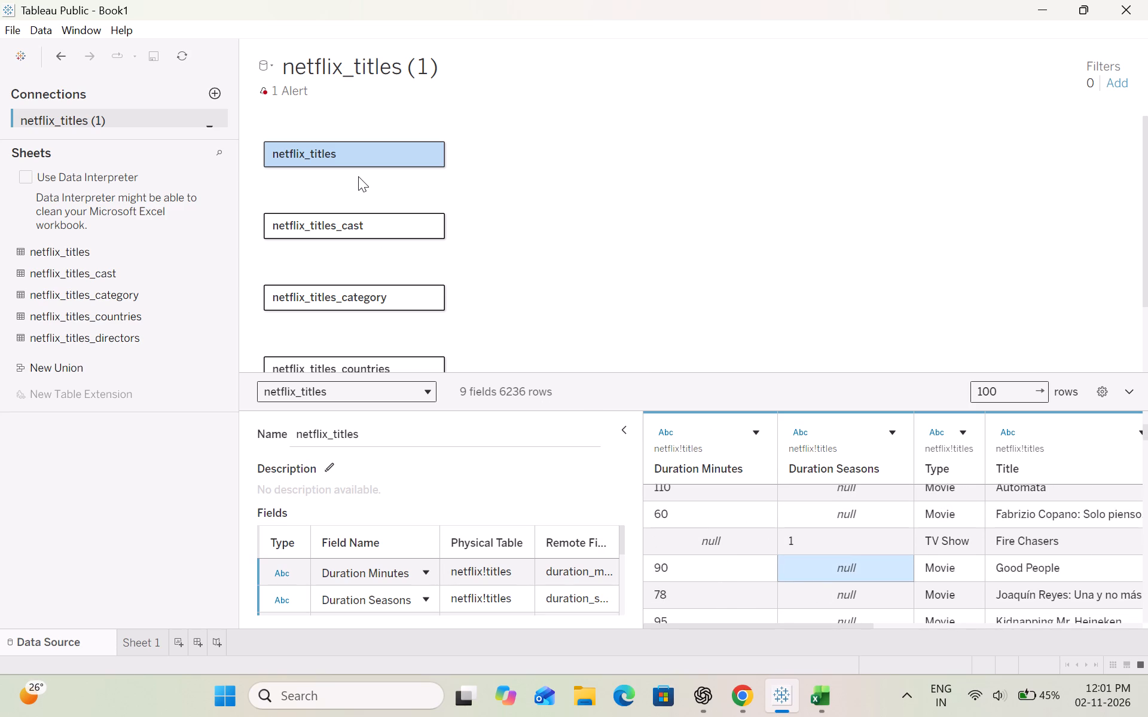
# Take the netflix_titles_cast table out of the data model.
pyautogui.moveTo(353, 229); pyautogui.dragTo(568, 103)
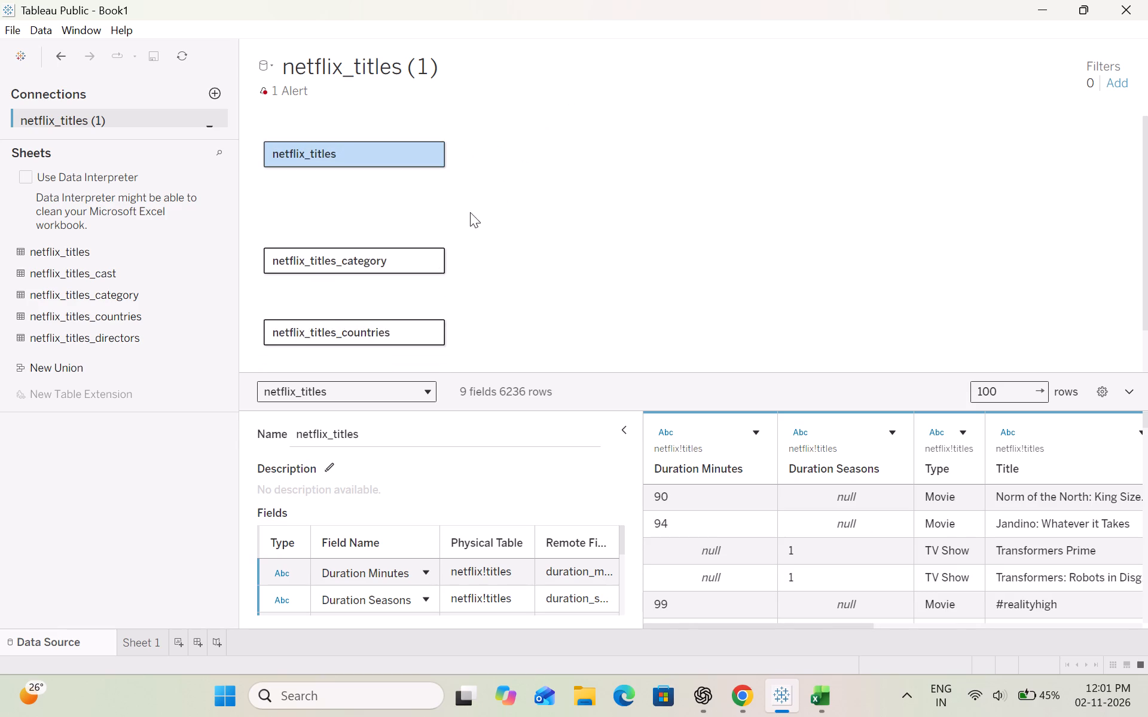
# Relate the netflix_titles_category, netflix_titles_countries and netflix_titles_directors tables directly to netflix_titles in the data model.
pyautogui.moveTo(370, 229); pyautogui.dragTo(454, 234)
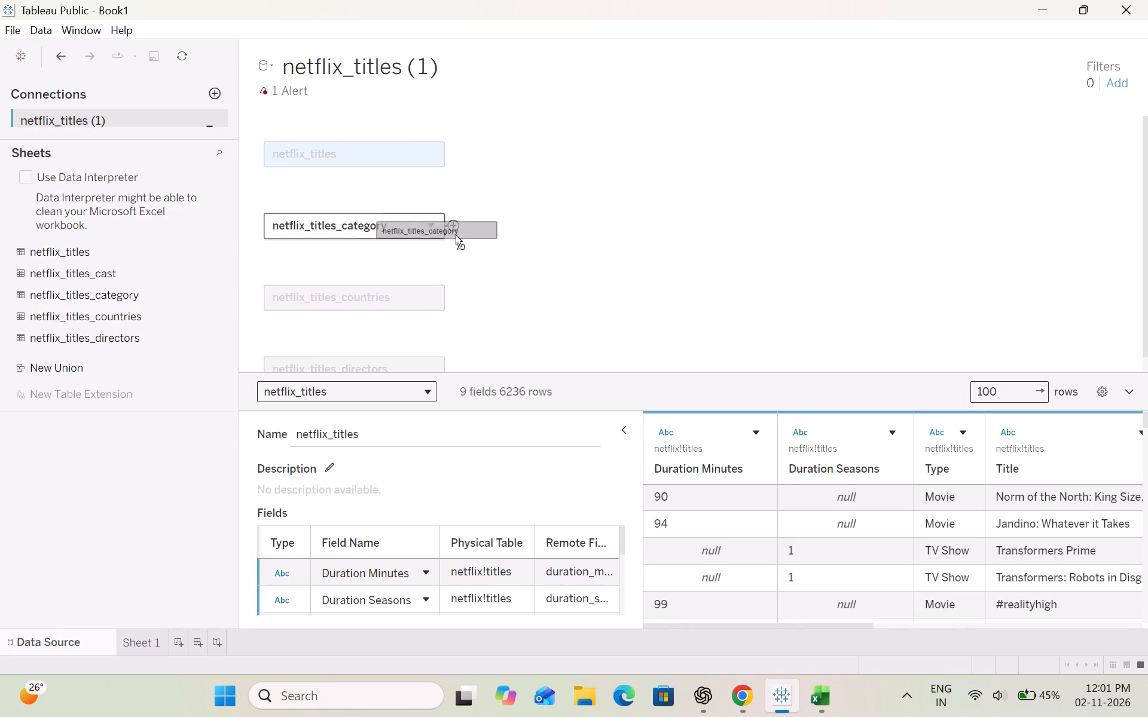
pyautogui.moveTo(454, 234); pyautogui.dragTo(582, 122)
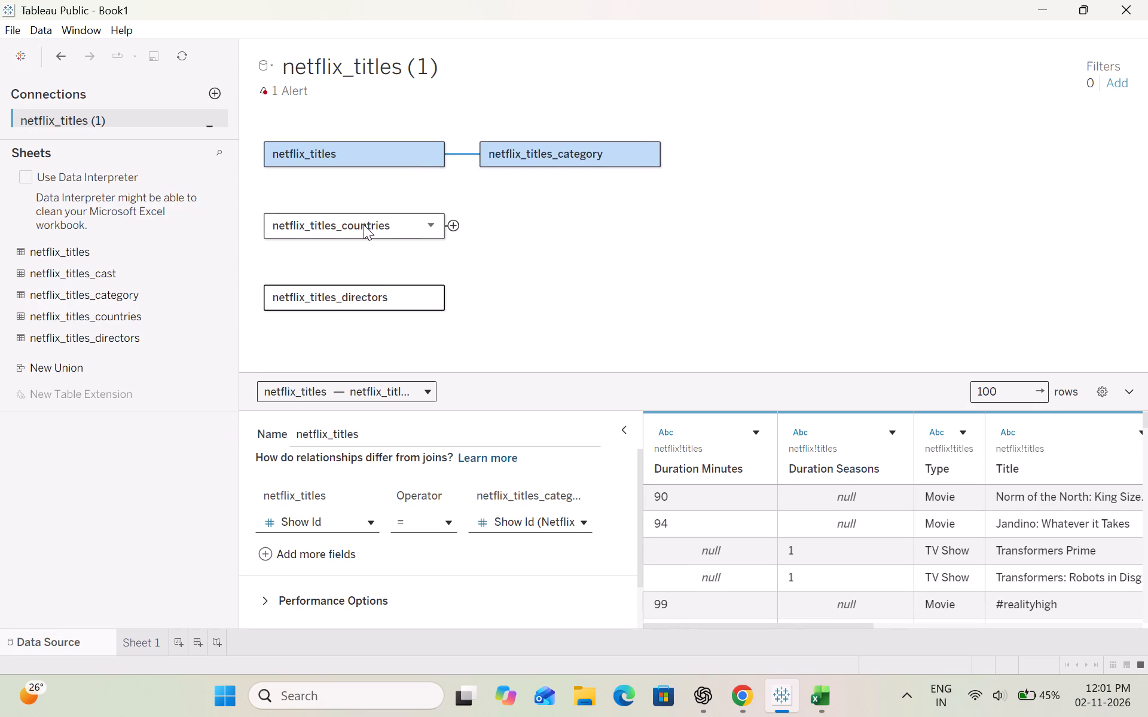
pyautogui.moveTo(364, 225); pyautogui.dragTo(556, 207)
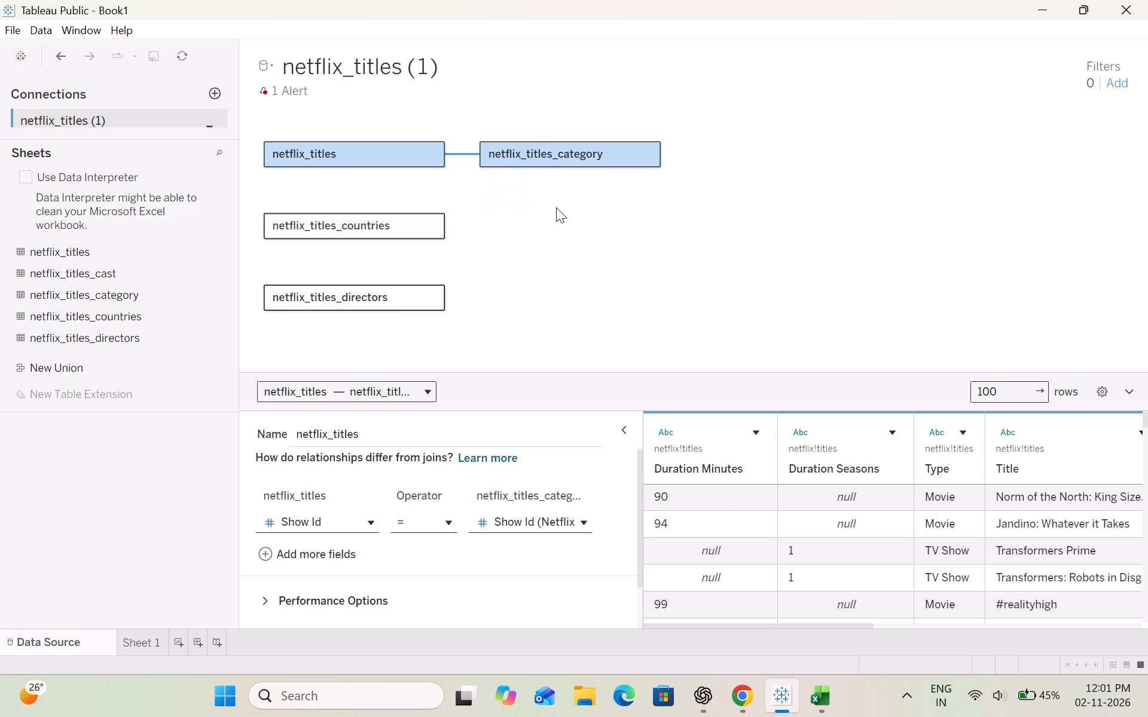
pyautogui.moveTo(392, 267); pyautogui.dragTo(597, 271)
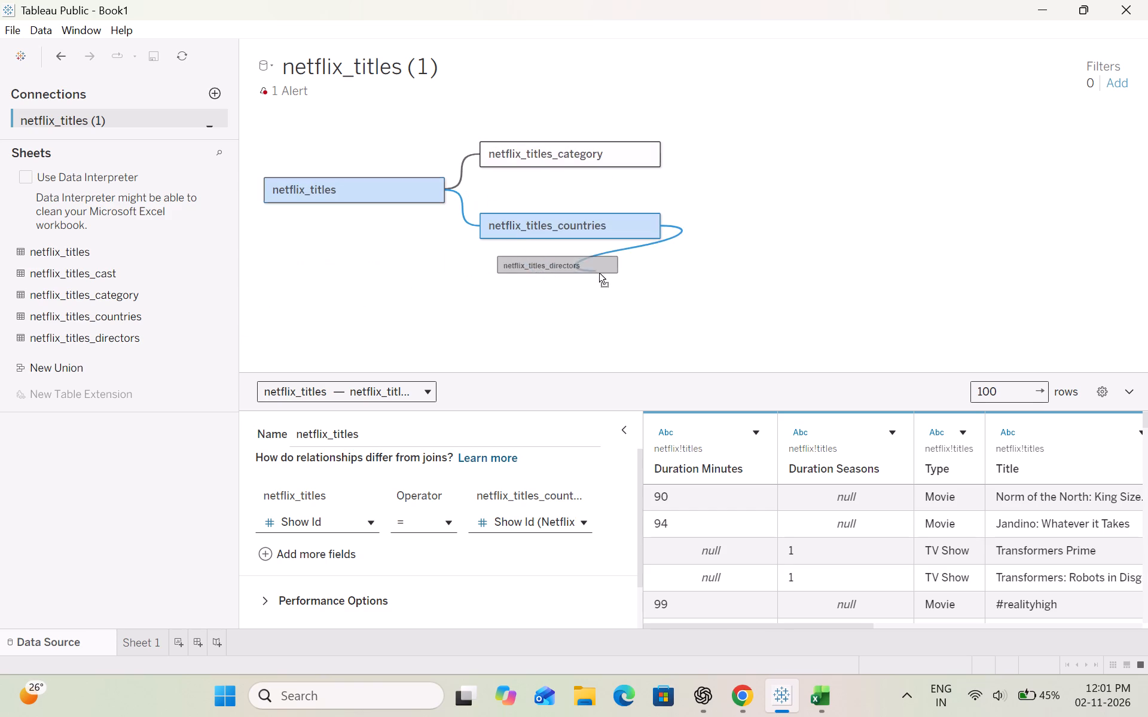
pyautogui.moveTo(597, 271); pyautogui.dragTo(539, 298)
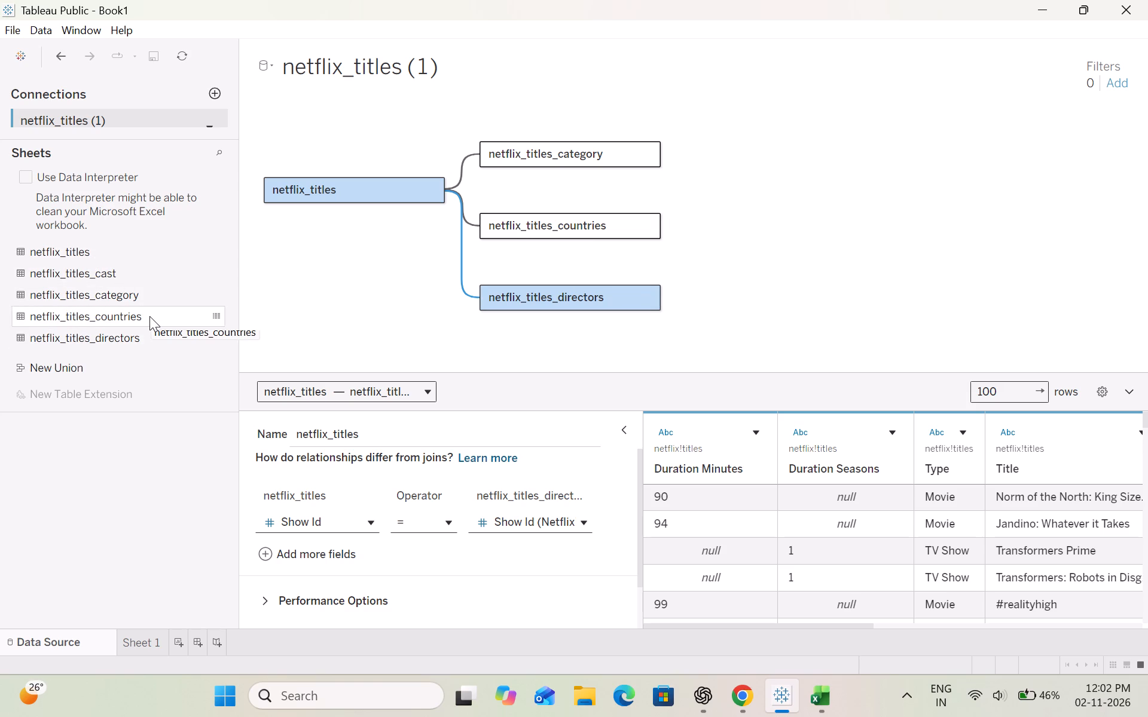
# Add the netflix_titles_cast sheet back to the data model, related directly to netflix_titles.
pyautogui.moveTo(115, 277); pyautogui.dragTo(521, 201)
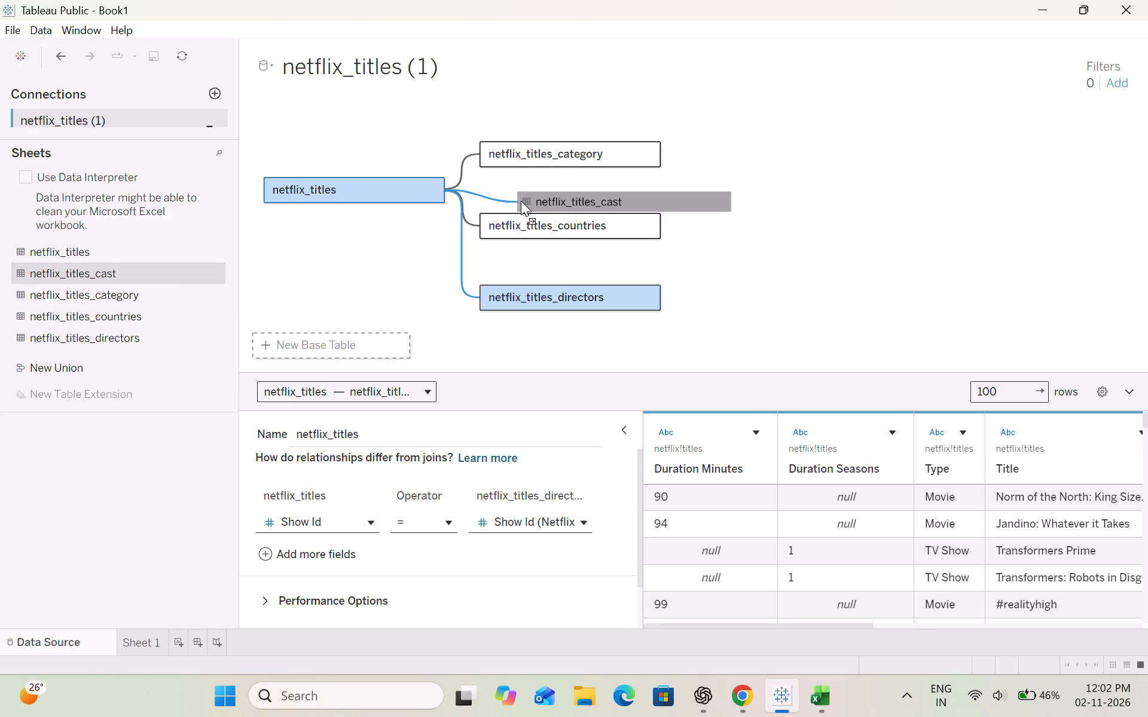
pyautogui.moveTo(521, 201); pyautogui.dragTo(494, 185)
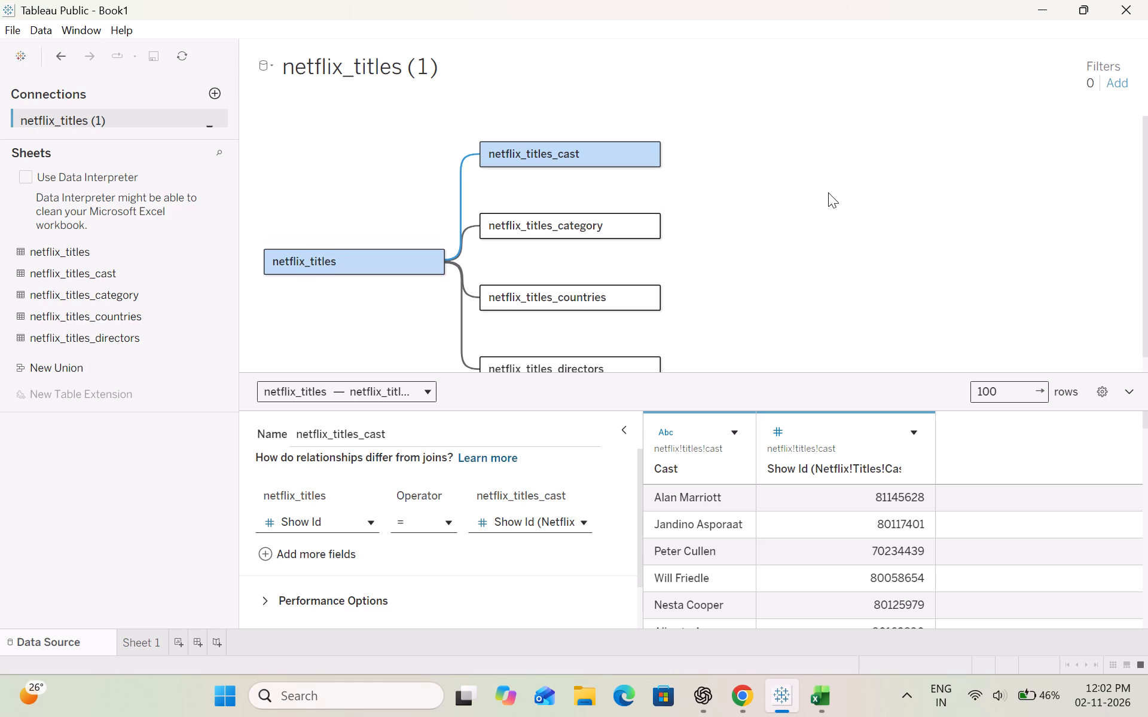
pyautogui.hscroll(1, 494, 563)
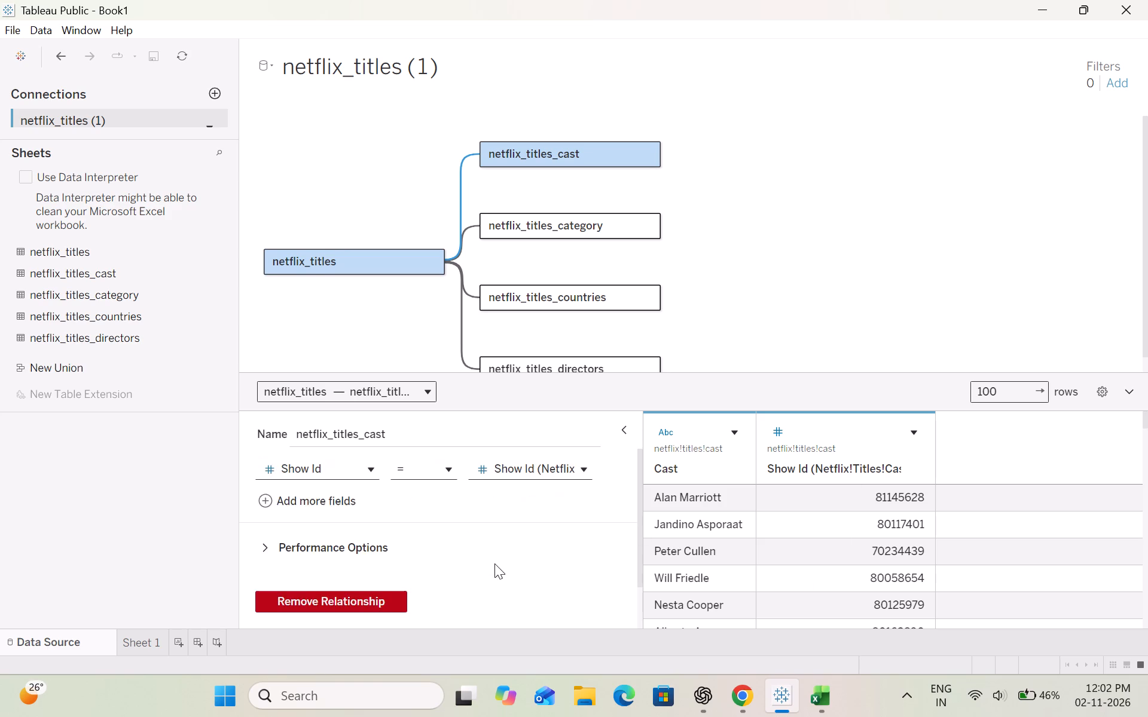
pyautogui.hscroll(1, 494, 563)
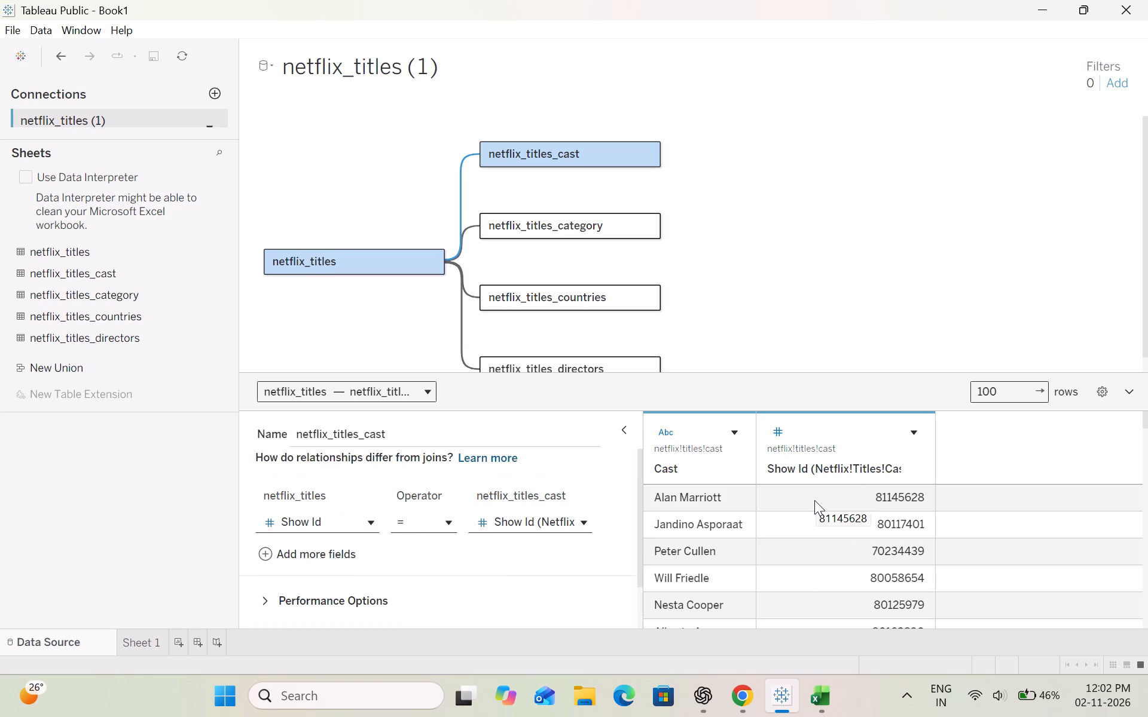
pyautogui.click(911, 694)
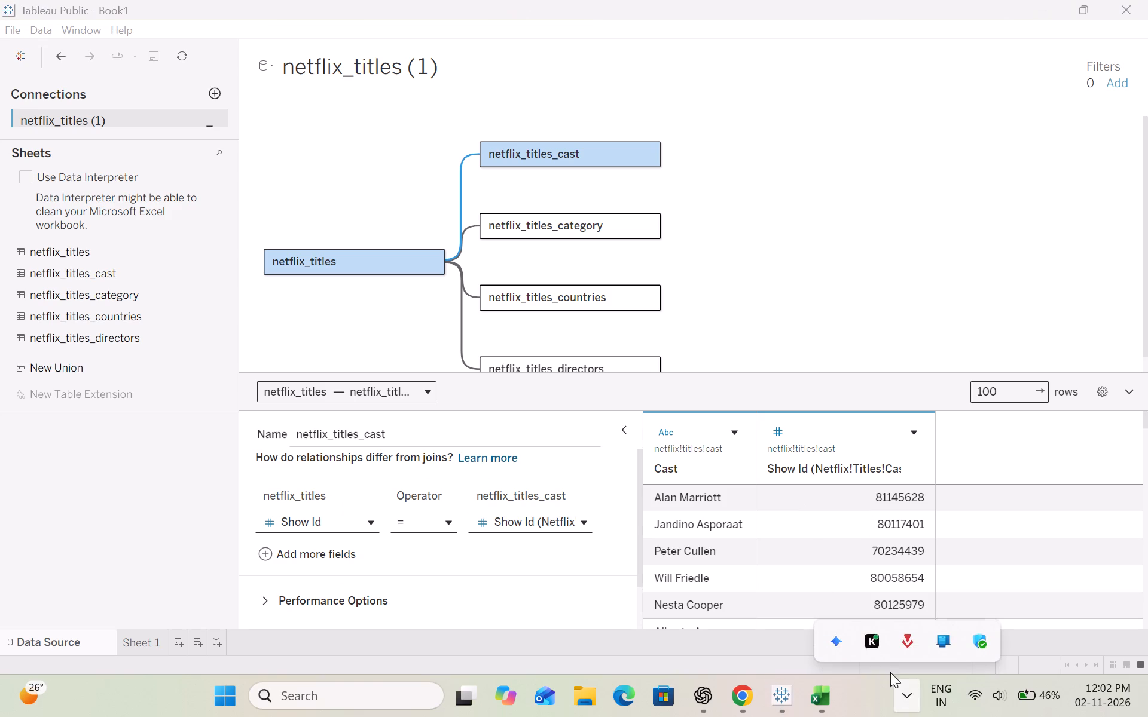
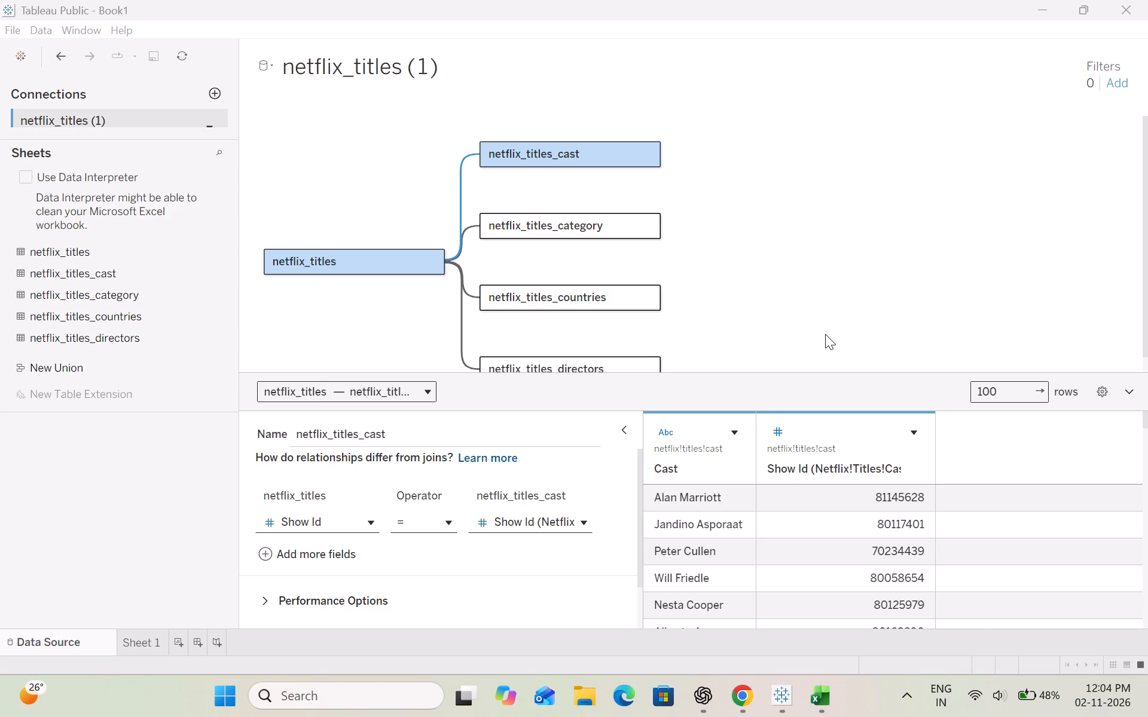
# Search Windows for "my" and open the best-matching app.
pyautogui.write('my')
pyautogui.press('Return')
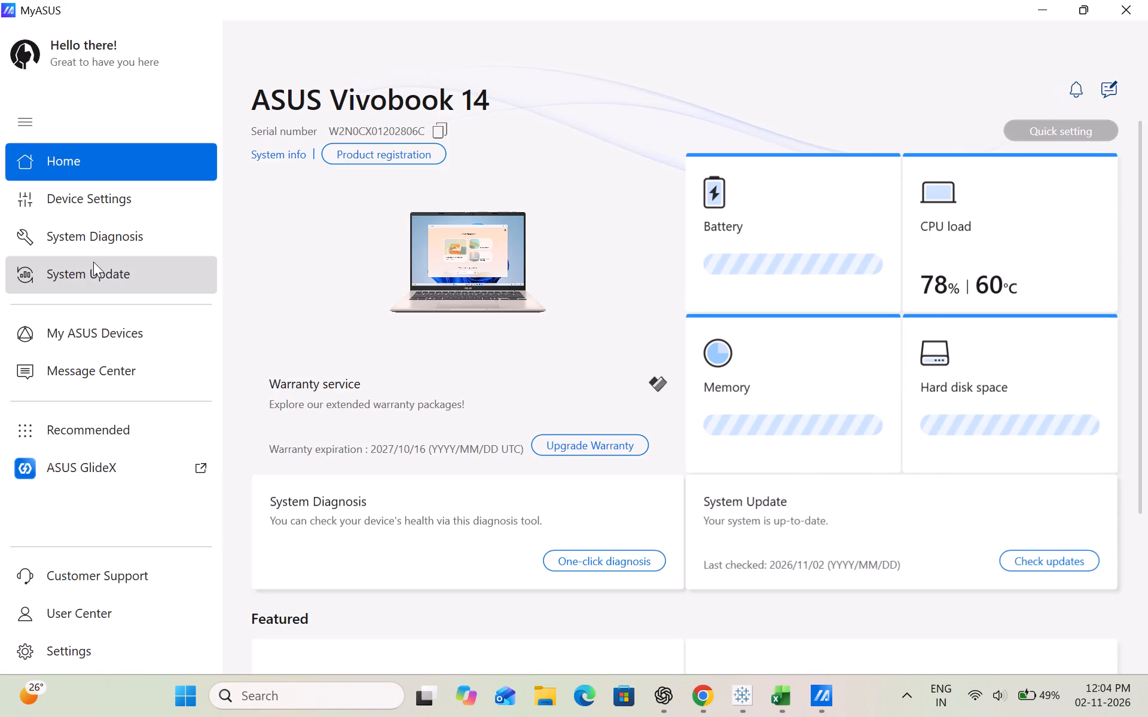
# Check the laptop's Power & Performance device settings and the Windows quick settings, and return to Tableau Public.
pyautogui.click(63, 208)
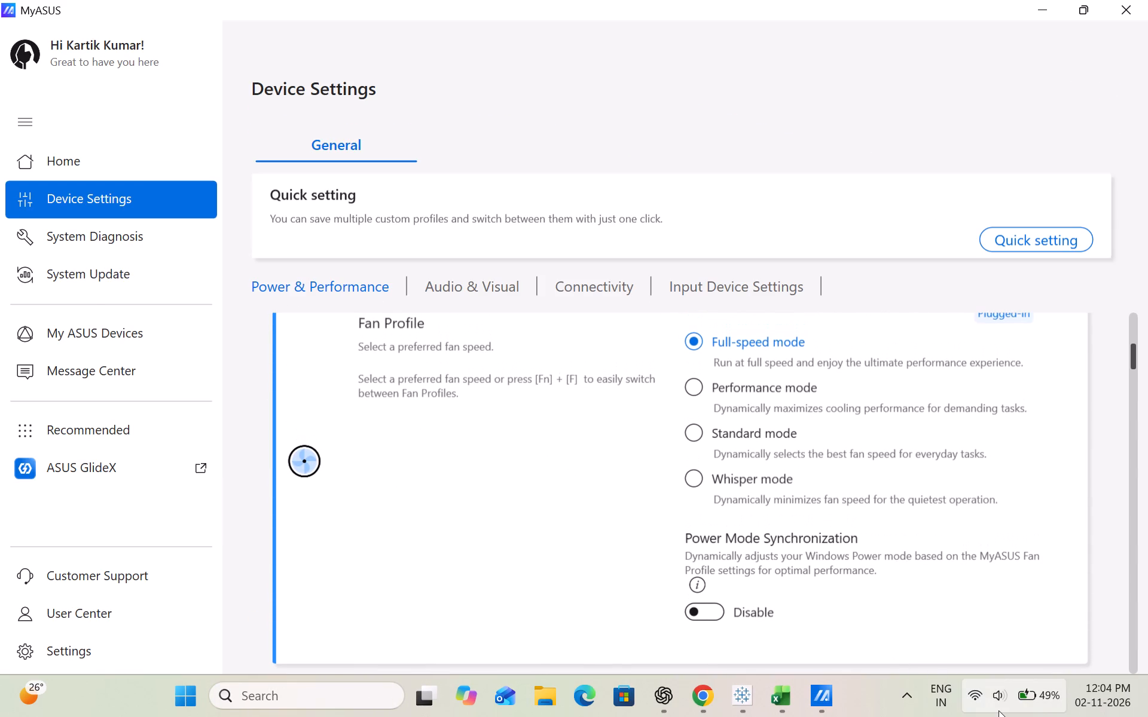
pyautogui.click(1034, 698)
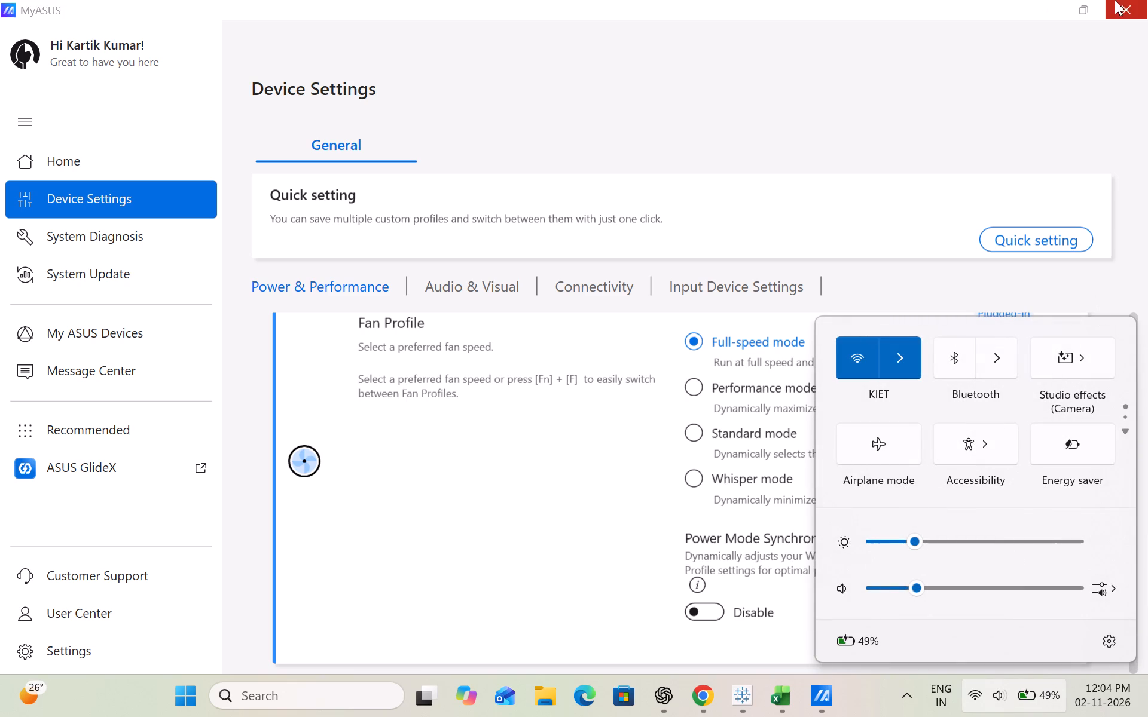
pyautogui.click(1034, 5)
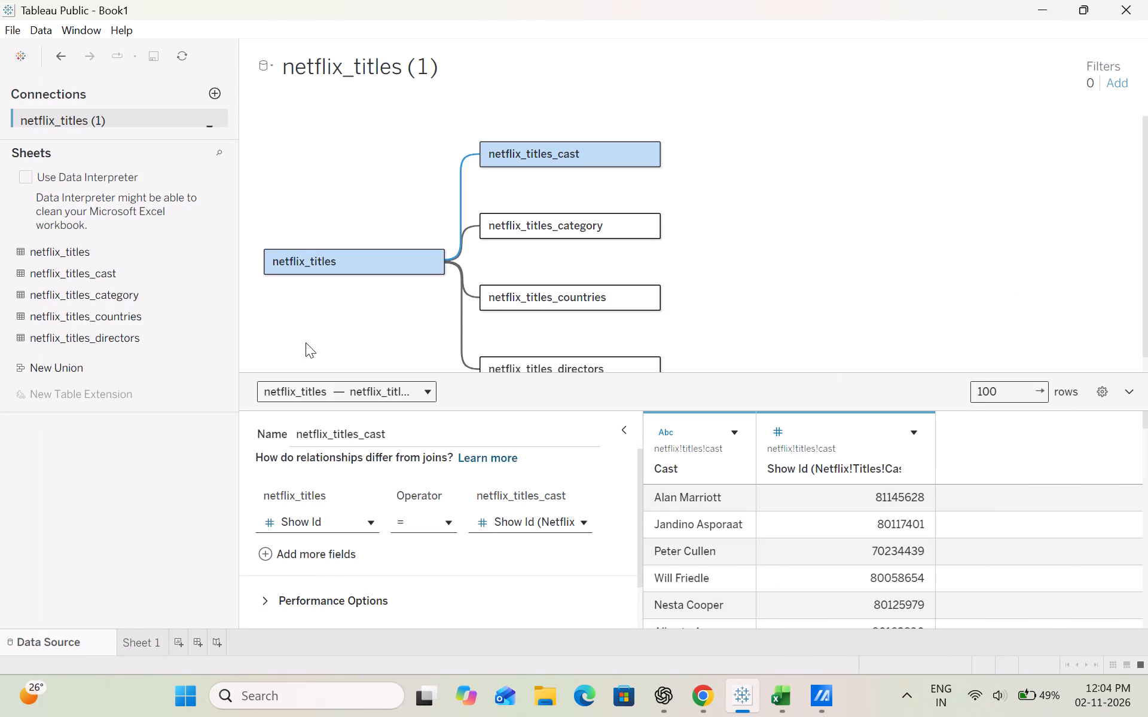
# Examine the fields and data preview of the netflix_titles_category table in the data model.
pyautogui.click(500, 227)
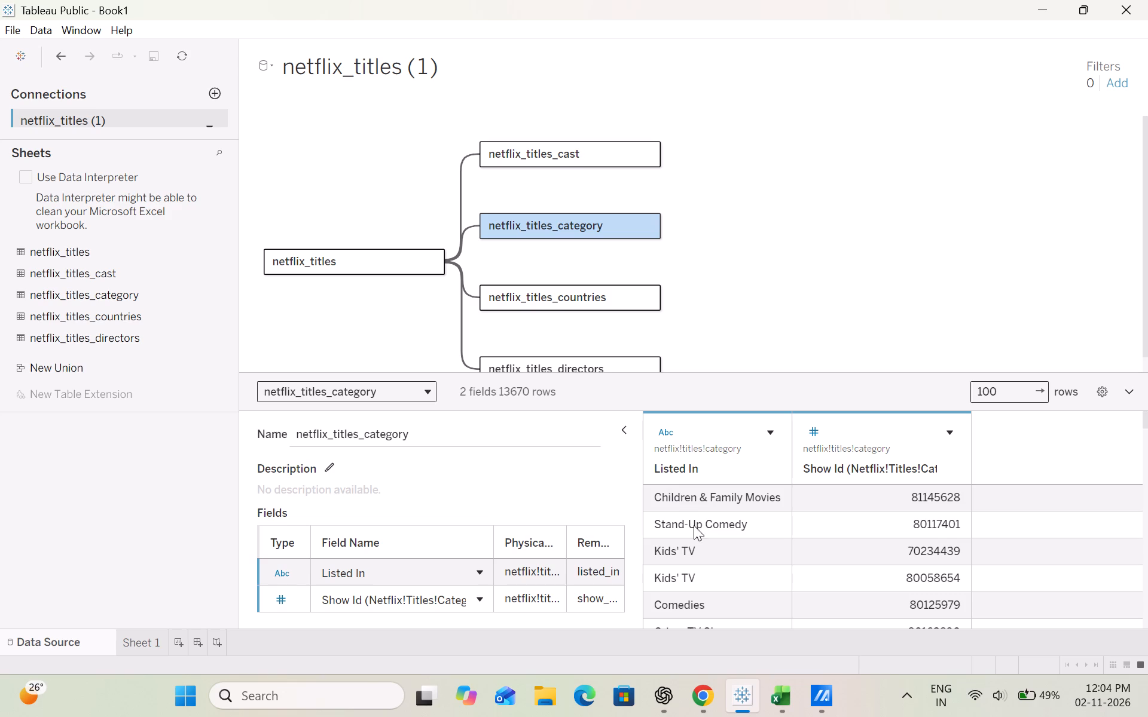
pyautogui.scroll(-3, 574, 579)
# Examine the data preview of the netflix_titles table across all its columns, from Duration Minutes to Show Id.
pyautogui.click(352, 266)
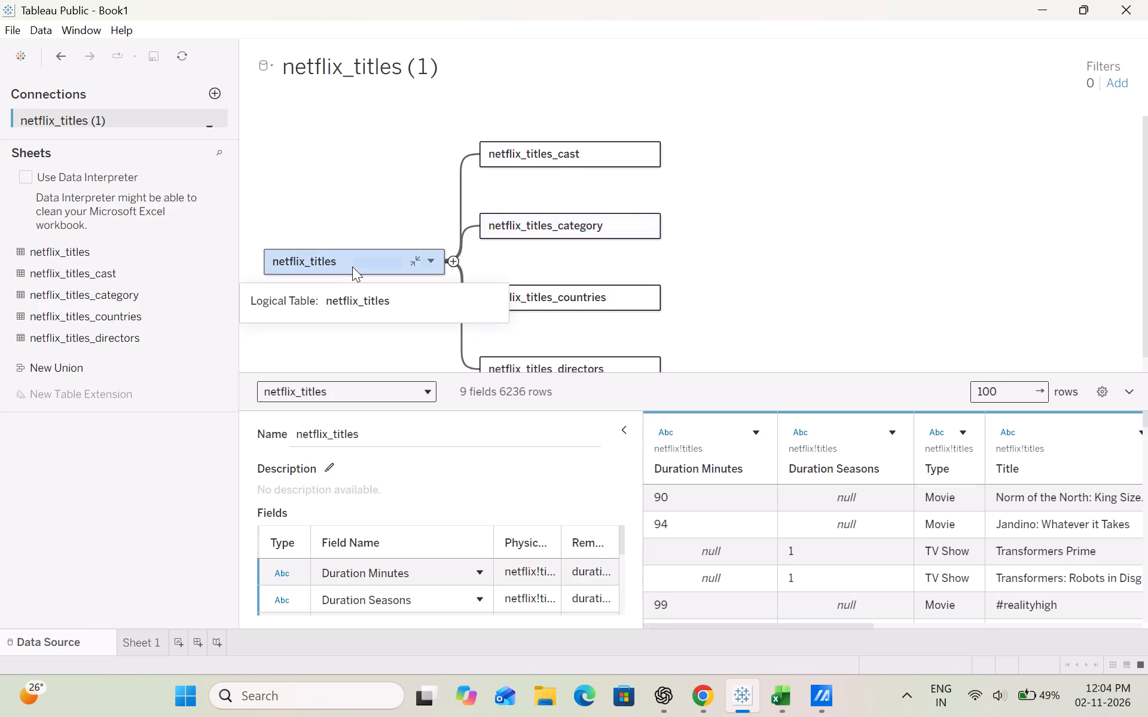
pyautogui.click(352, 266)
pyautogui.click(352, 266)
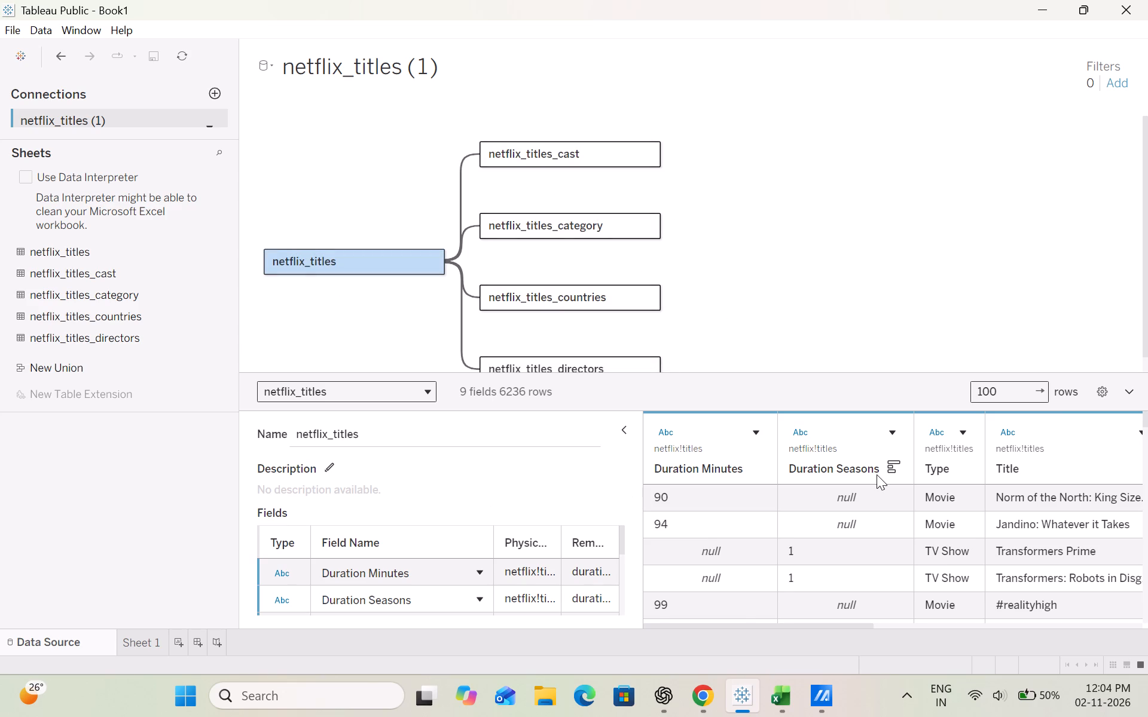
pyautogui.hscroll(-11, 877, 474)
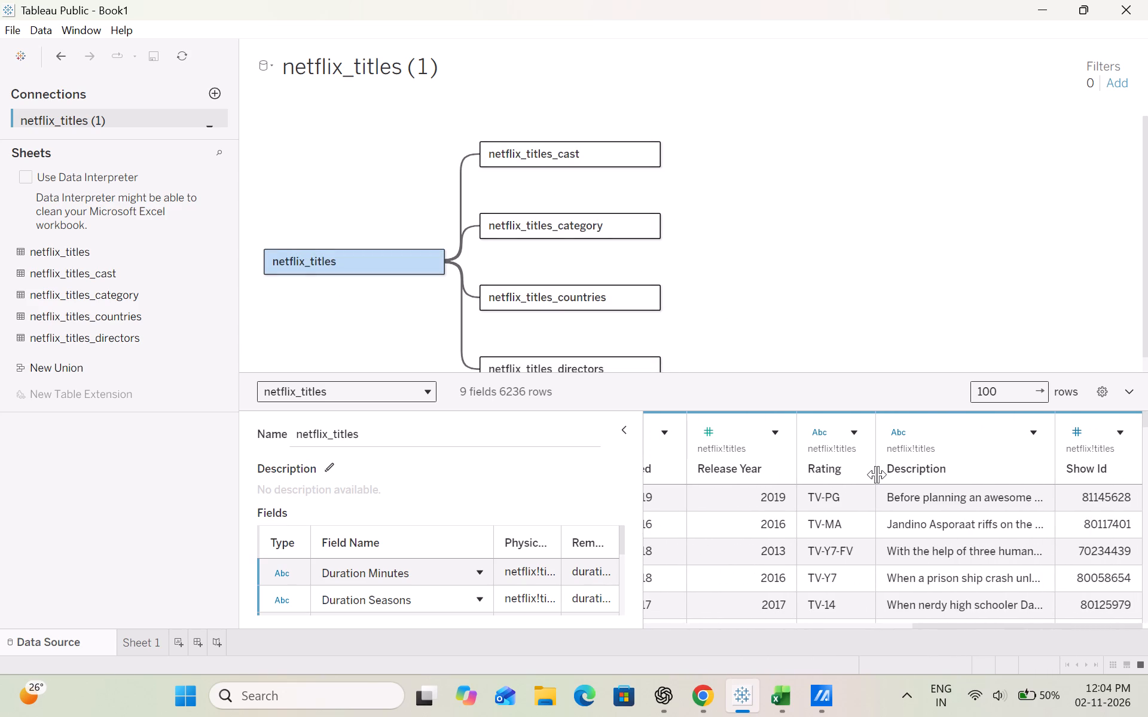
pyautogui.hscroll(11, 792, 549)
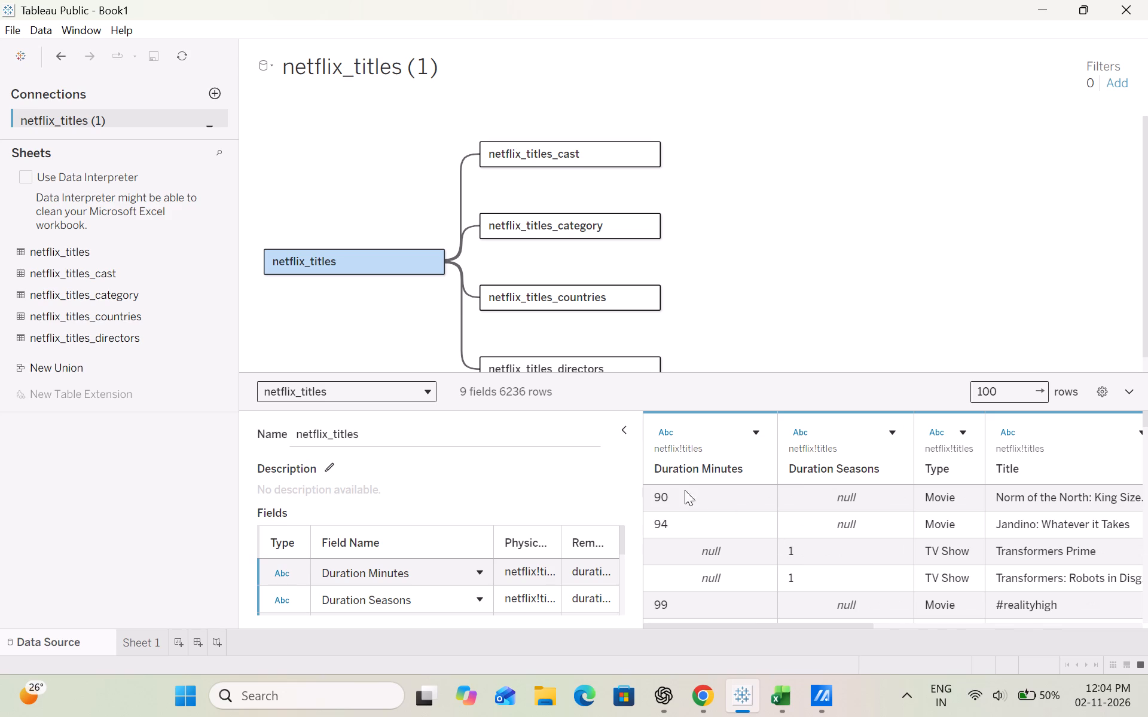
pyautogui.hscroll(-2, 954, 561)
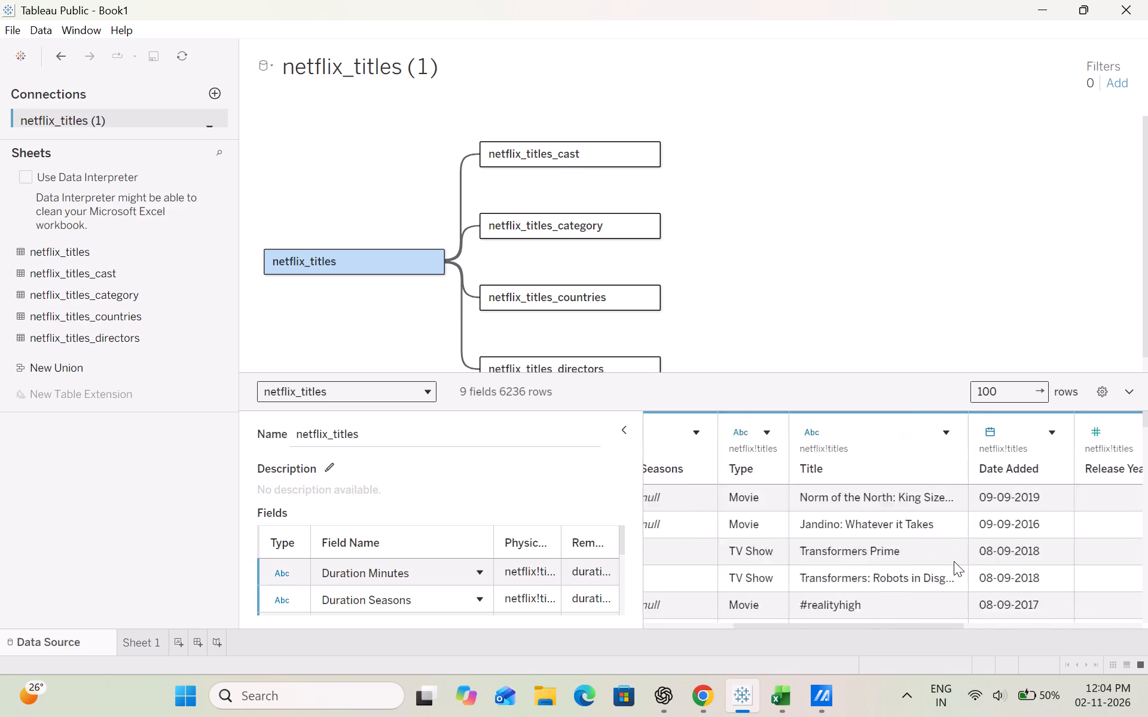
pyautogui.hscroll(-3, 954, 561)
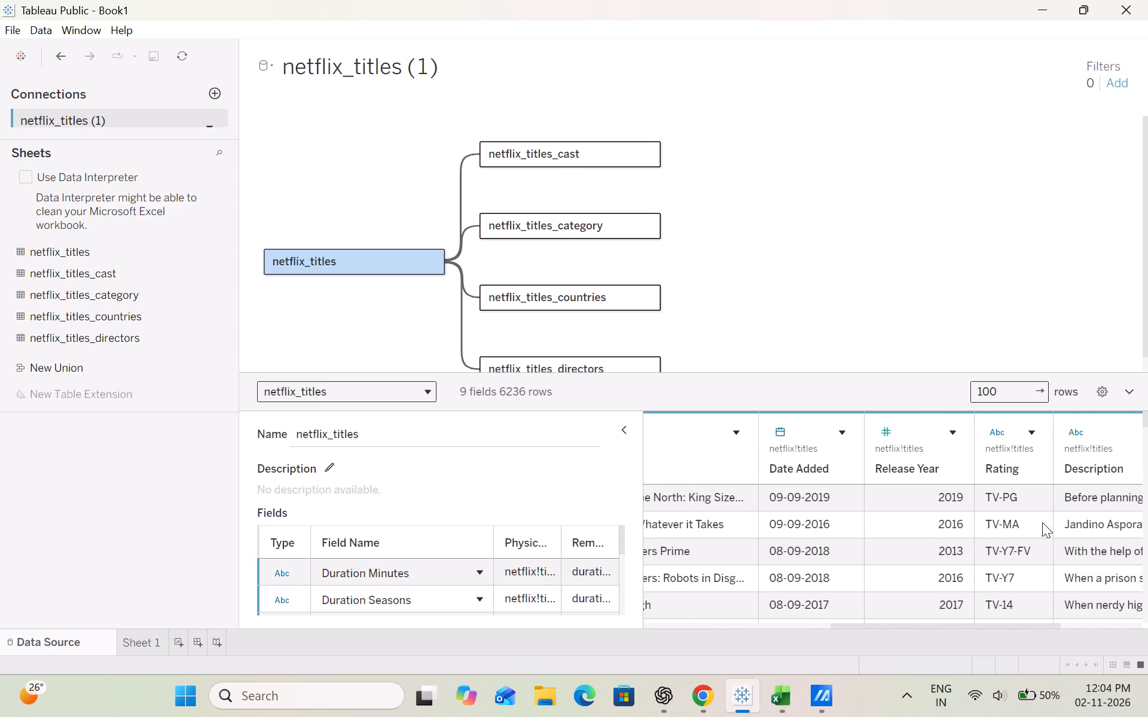
pyautogui.hscroll(-7, 1127, 485)
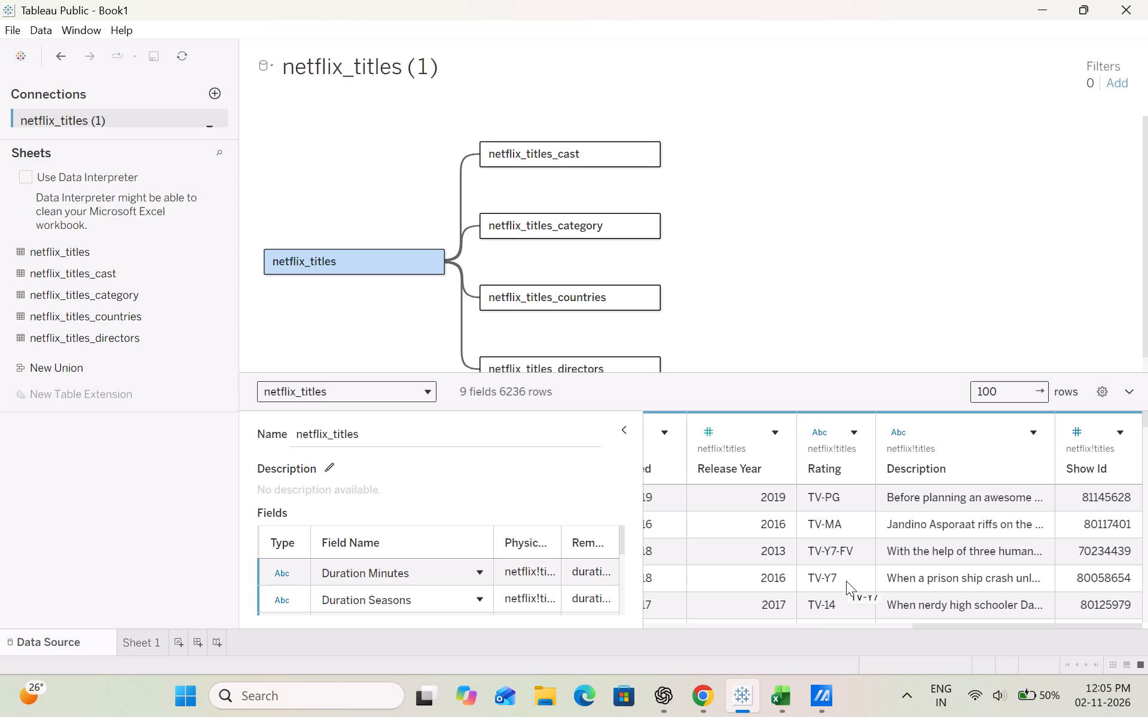
pyautogui.hscroll(3, 846, 581)
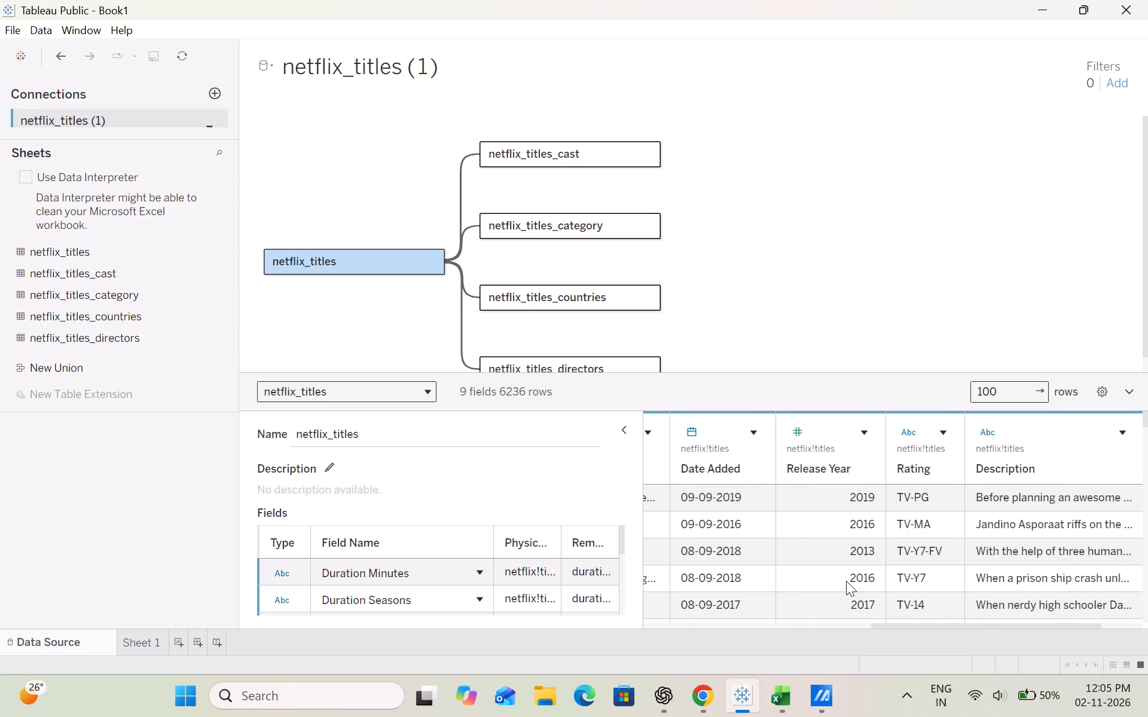
pyautogui.hscroll(4, 846, 581)
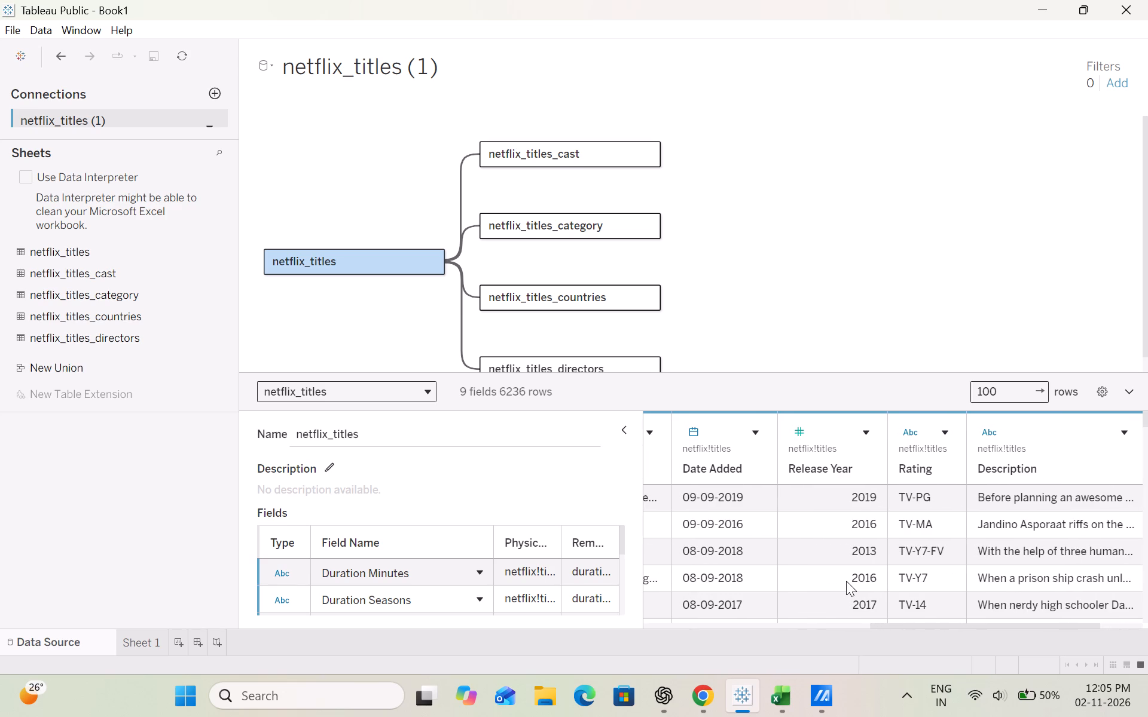
pyautogui.hscroll(3, 846, 581)
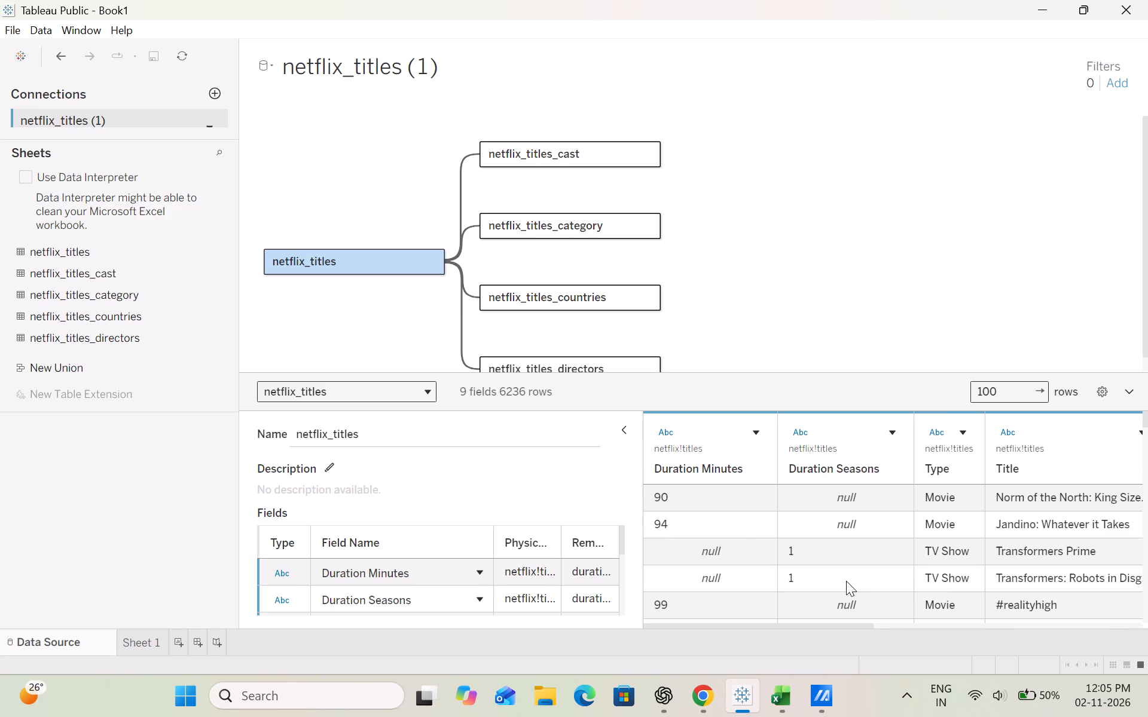
pyautogui.hscroll(-3, 793, 532)
pyautogui.hscroll(7, 793, 532)
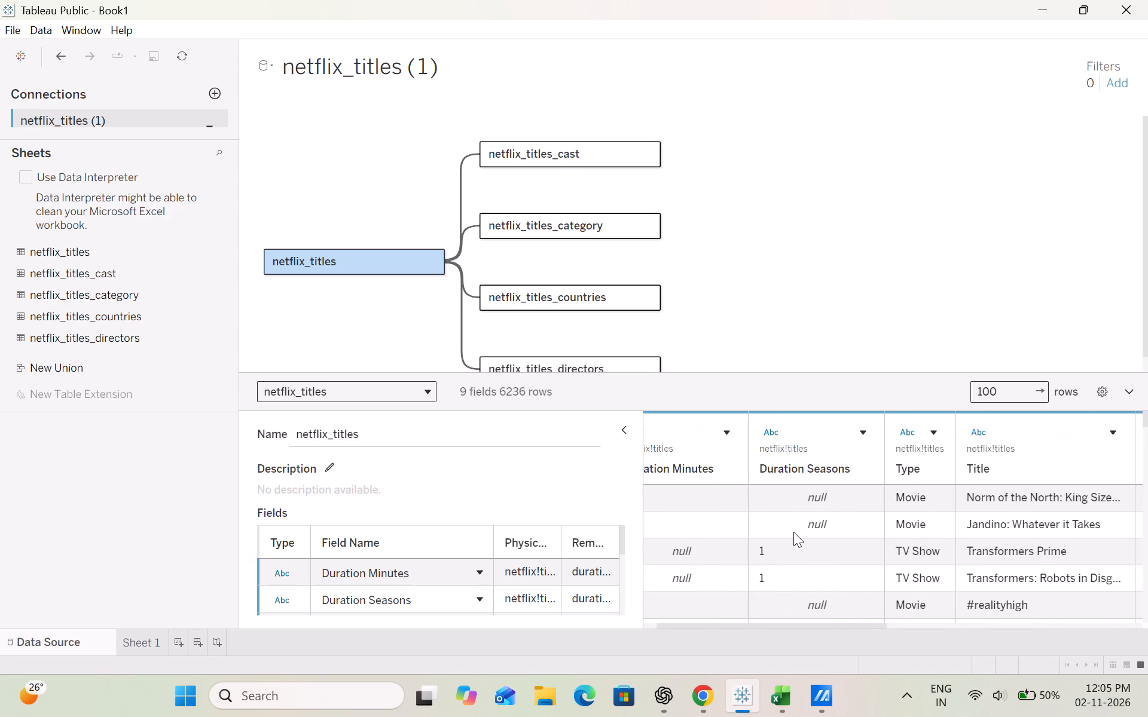
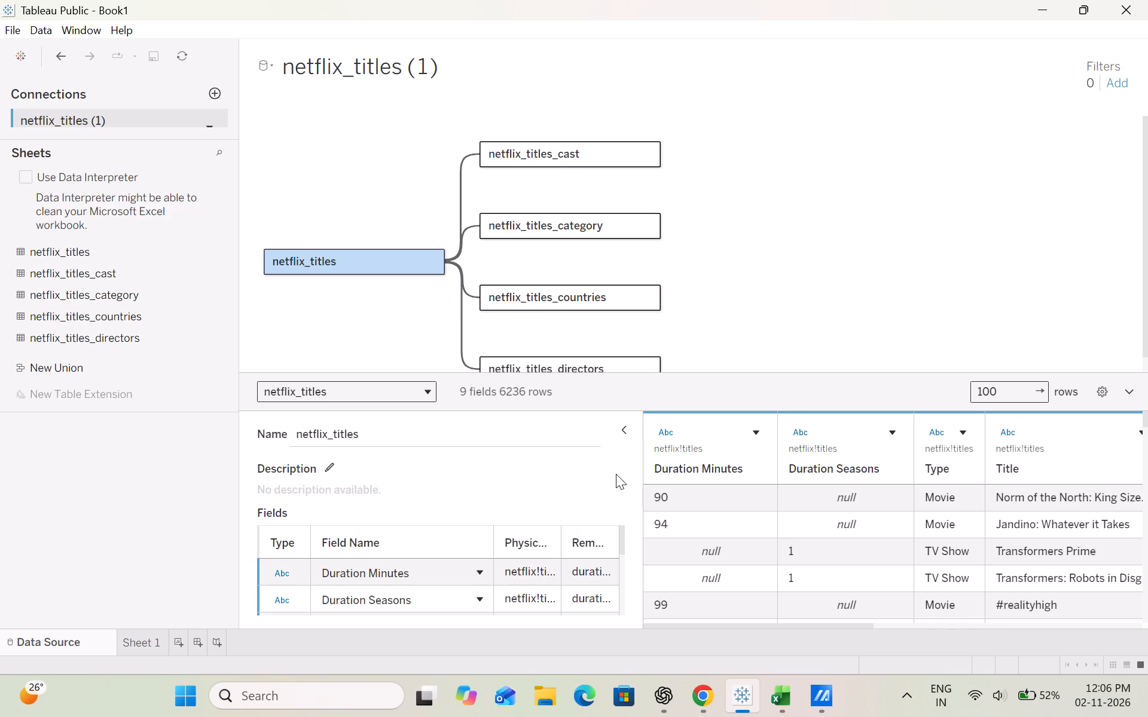
# Open the Sheet 1 worksheet.
pyautogui.click(124, 639)
pyautogui.click(143, 642)
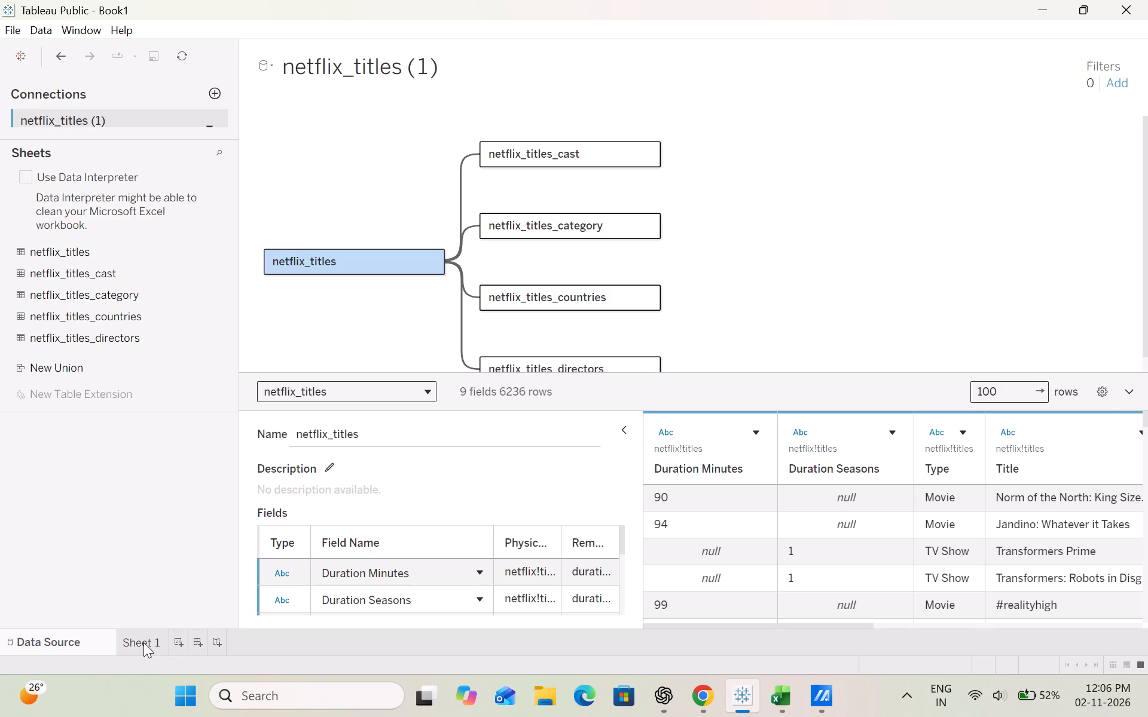
pyautogui.click(143, 642)
pyautogui.click(447, 462)
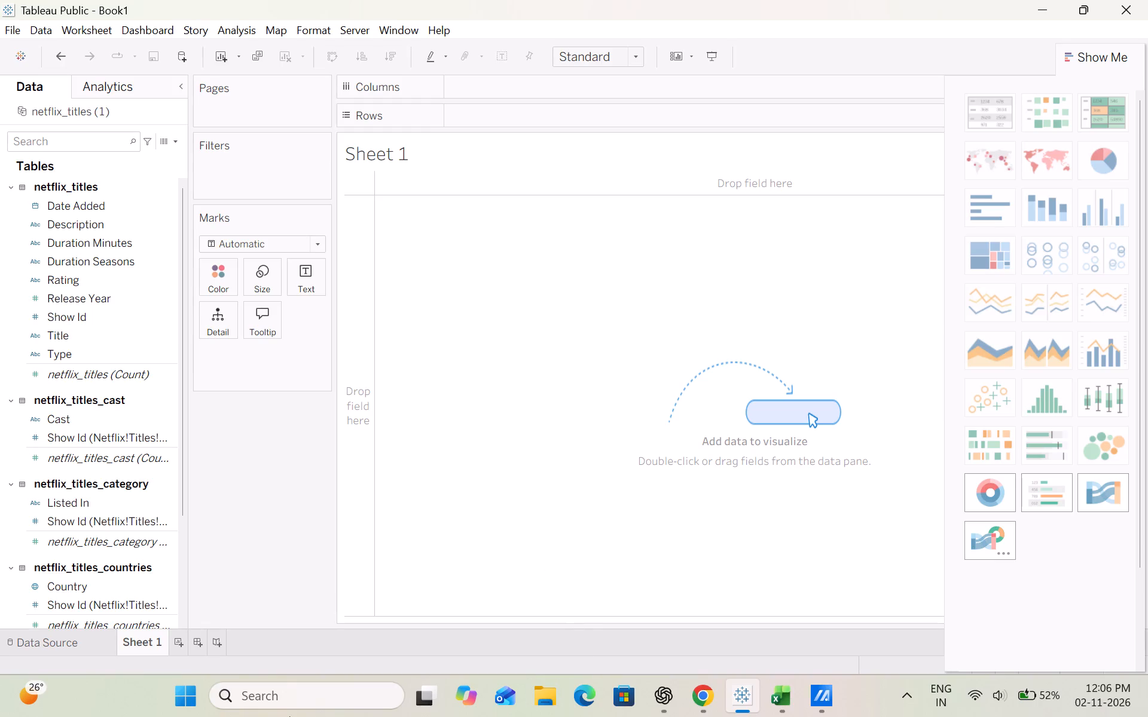
# Search Windows for "excel", open Excel with a blank workbook, and maximize its window.
pyautogui.write('excel')
pyautogui.press('Return')
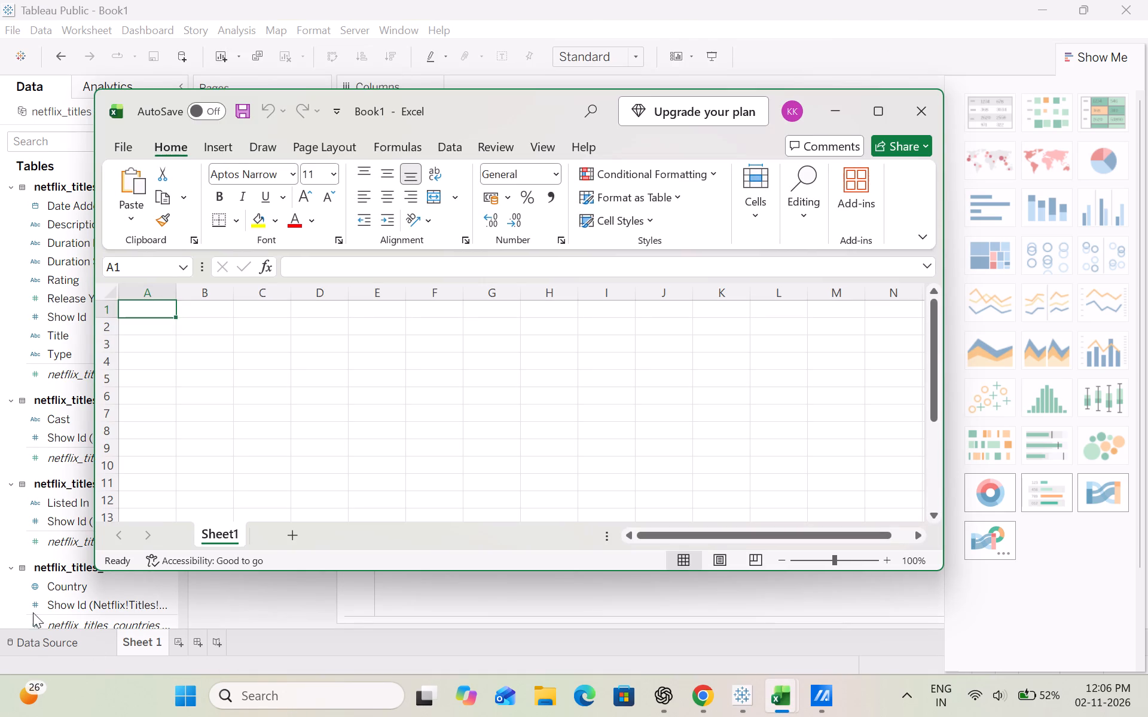
pyautogui.click(872, 115)
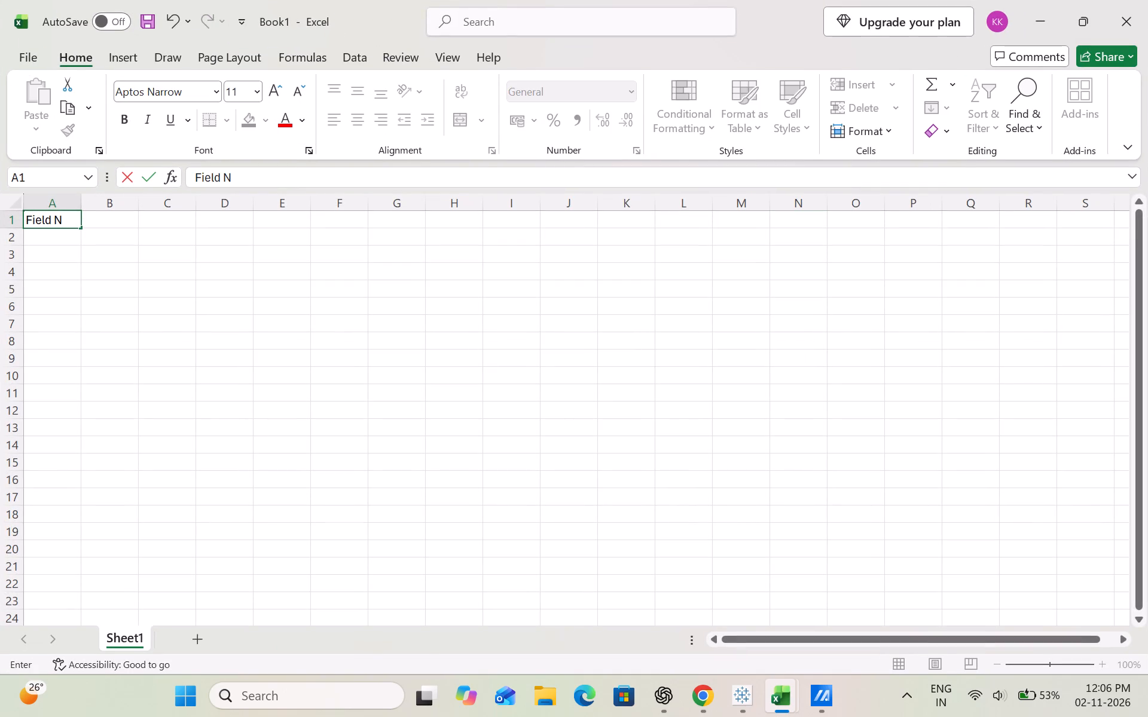
# Enter the column headers Field Name in cell A1 and Data Type in cell B1.
pyautogui.write('ame')
pyautogui.press('Right')
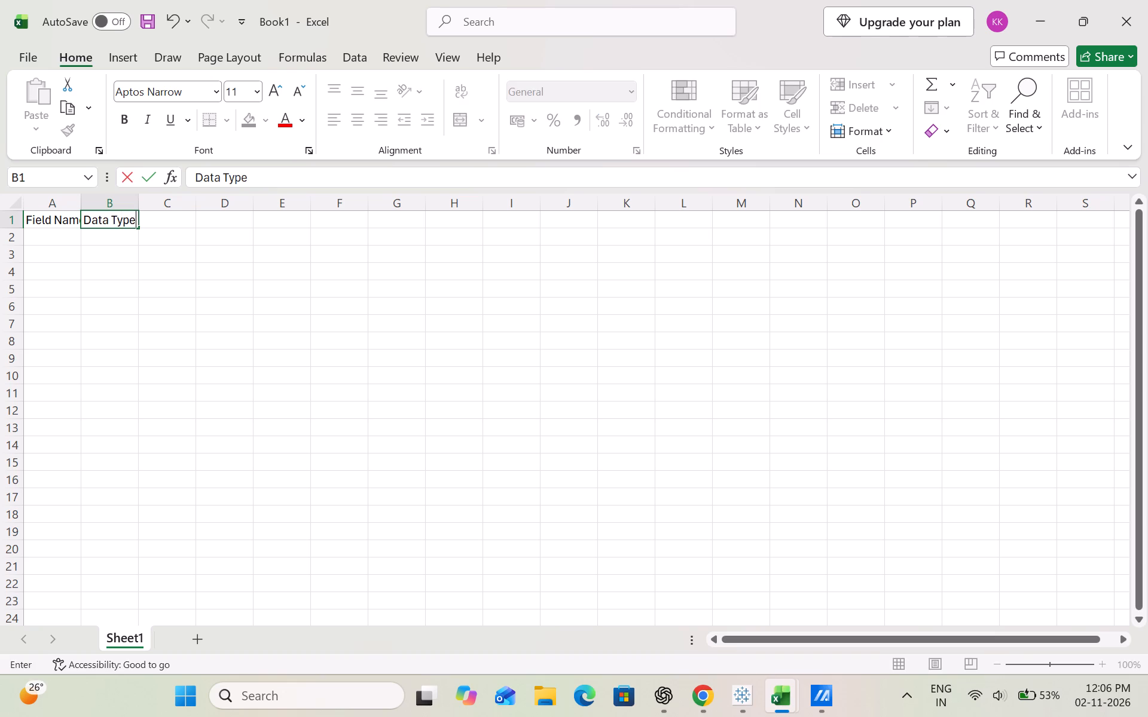
pyautogui.click(215, 348)
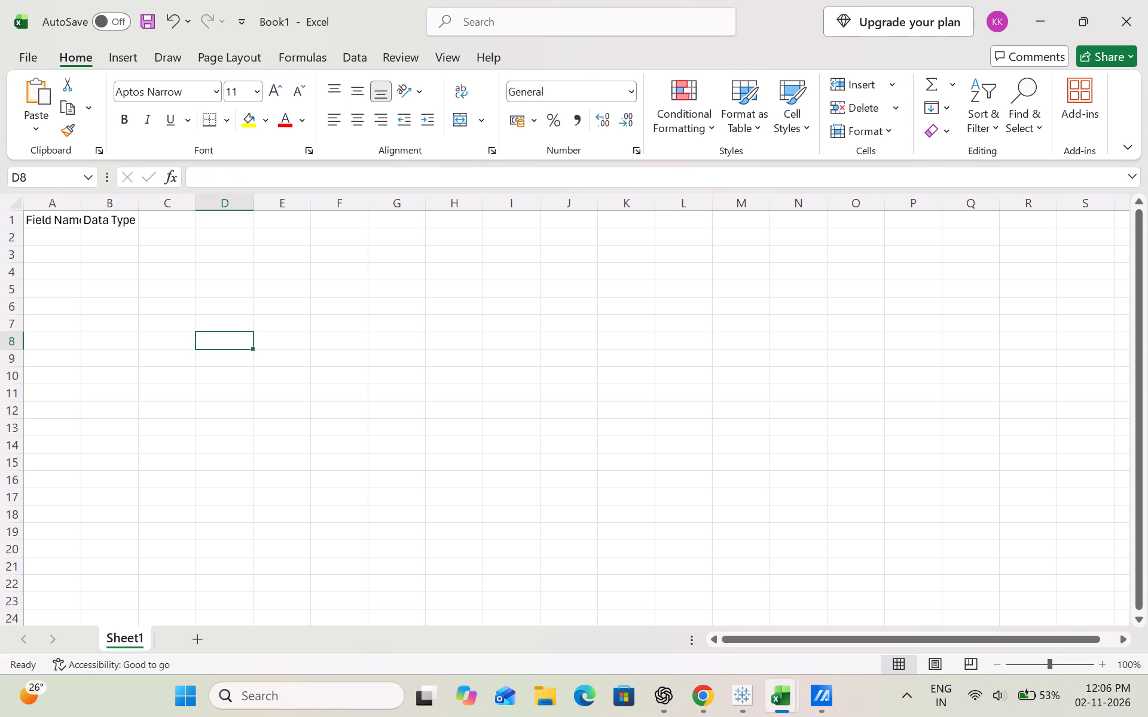
pyautogui.click(151, 222)
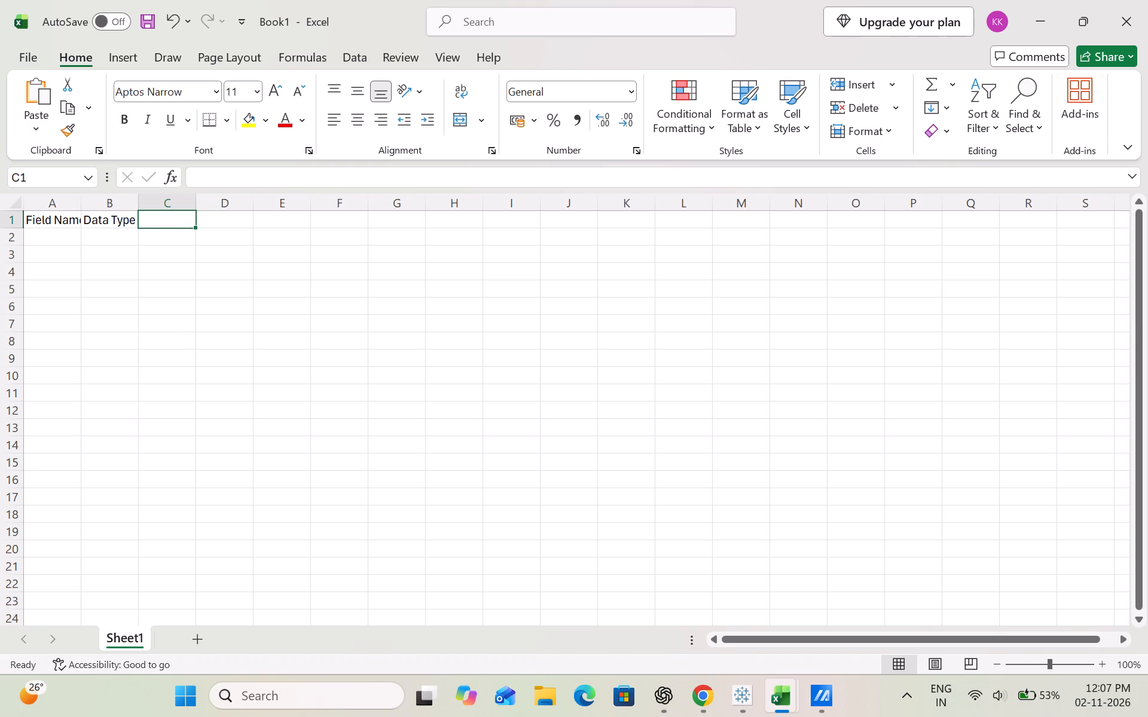
# Switch to the ChatGPT window and close it.
pyautogui.click(669, 706)
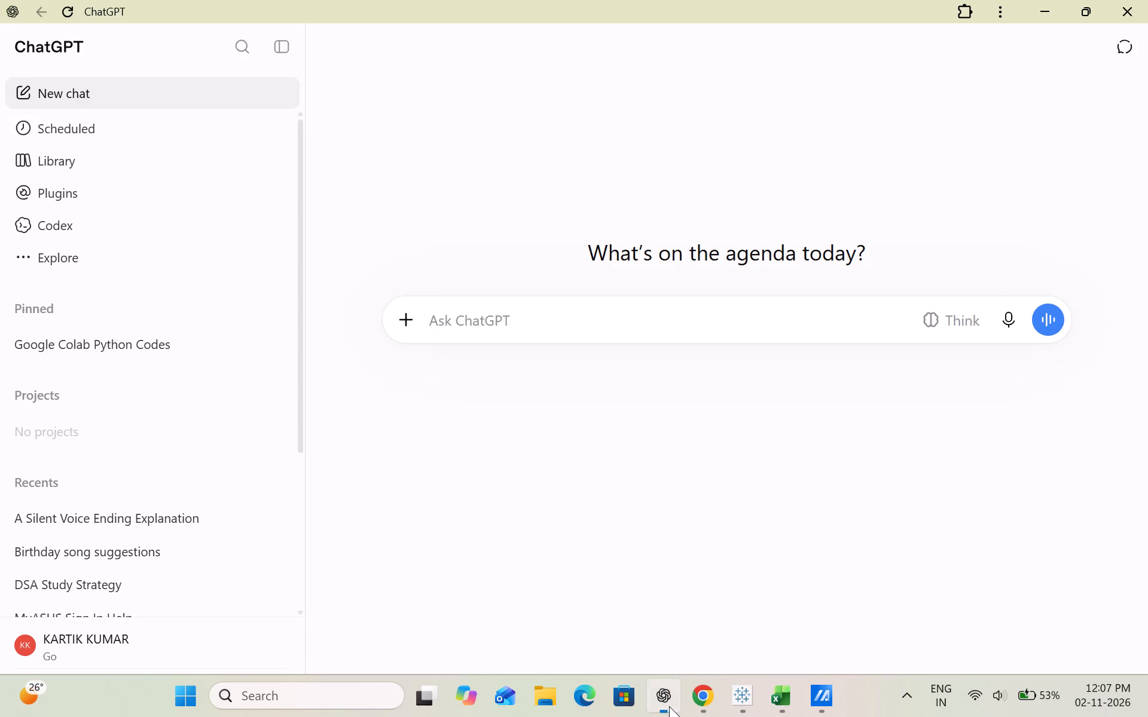
pyautogui.click(1147, 0)
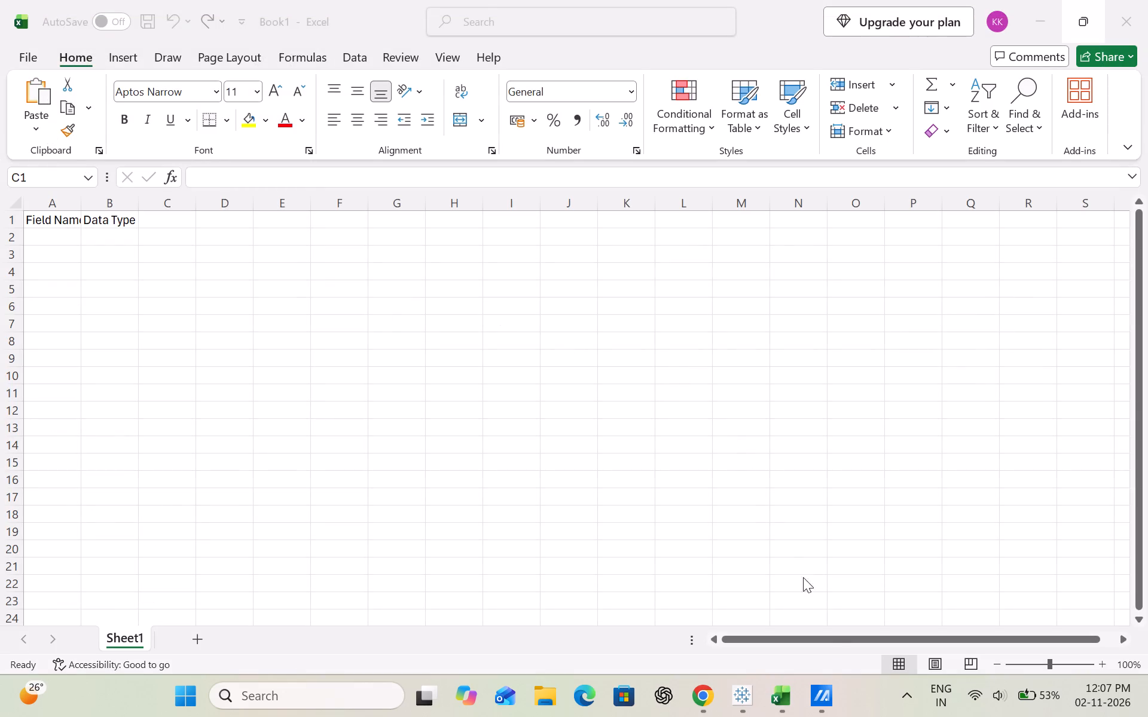
# Switch to MyASUS, look through the Power & Performance device settings, and close the app.
pyautogui.click(830, 695)
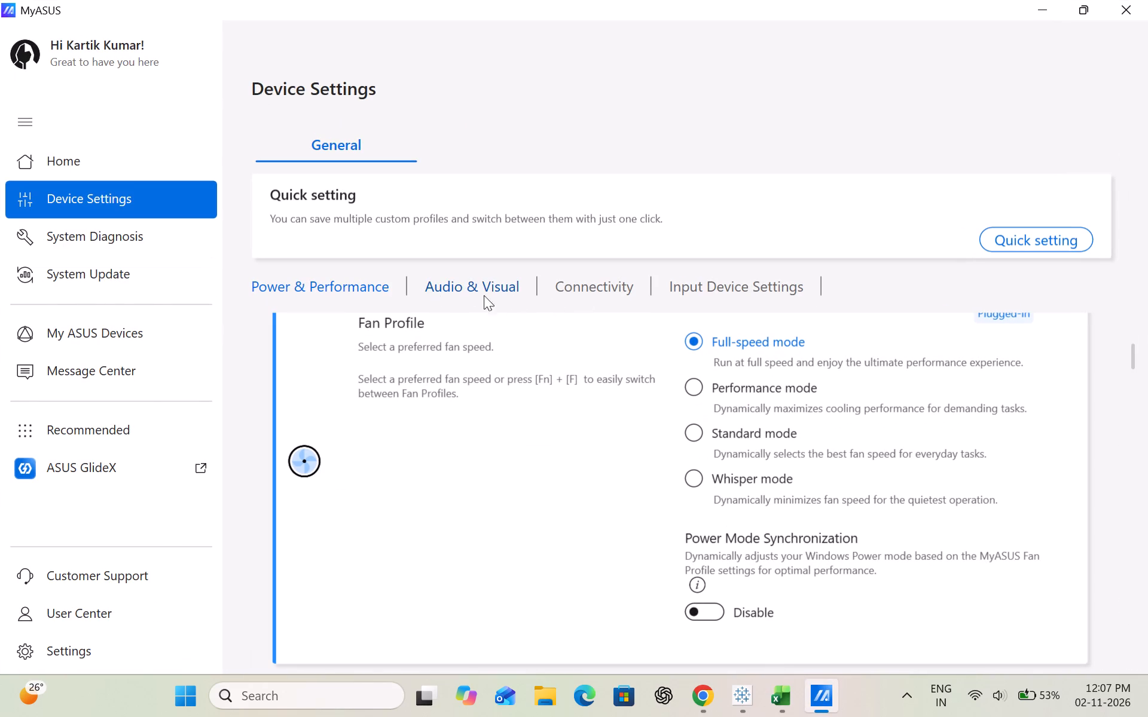
pyautogui.scroll(3, 542, 444)
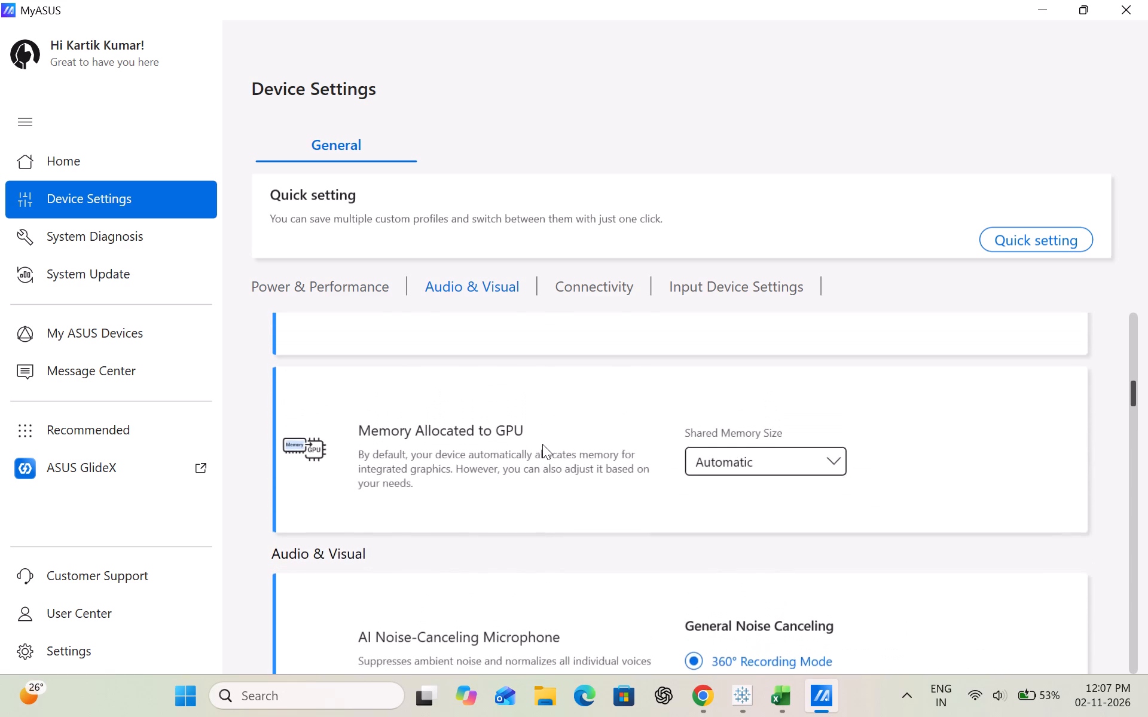
pyautogui.scroll(3, 542, 444)
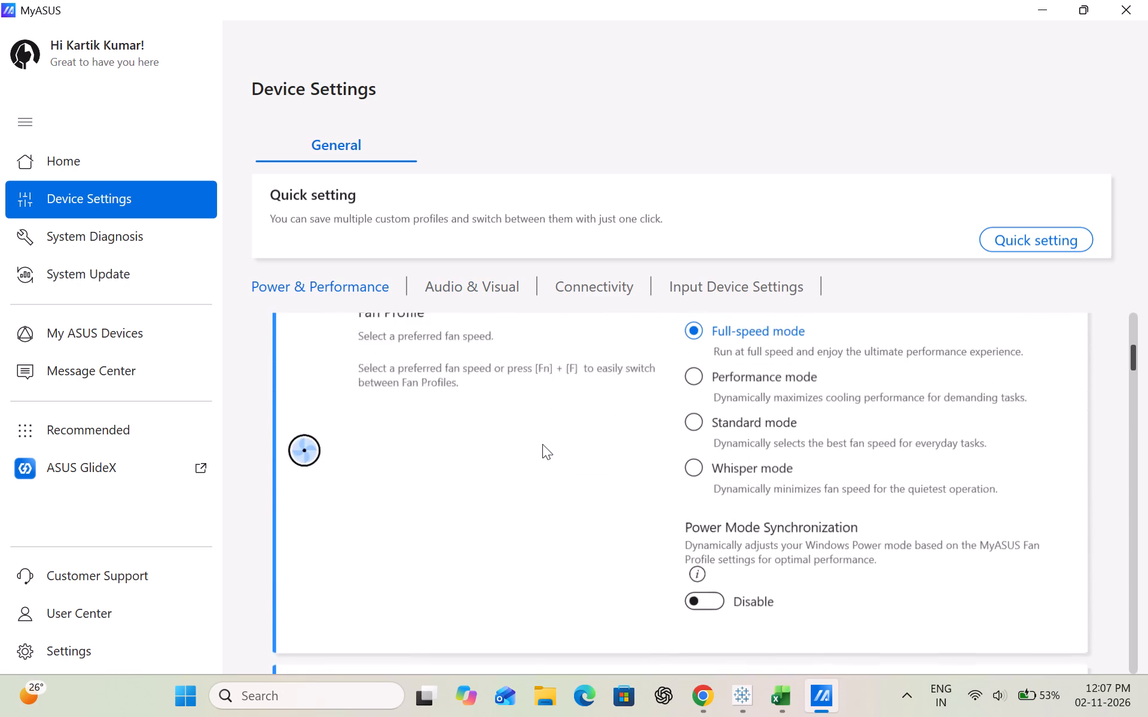
pyautogui.scroll(2, 542, 444)
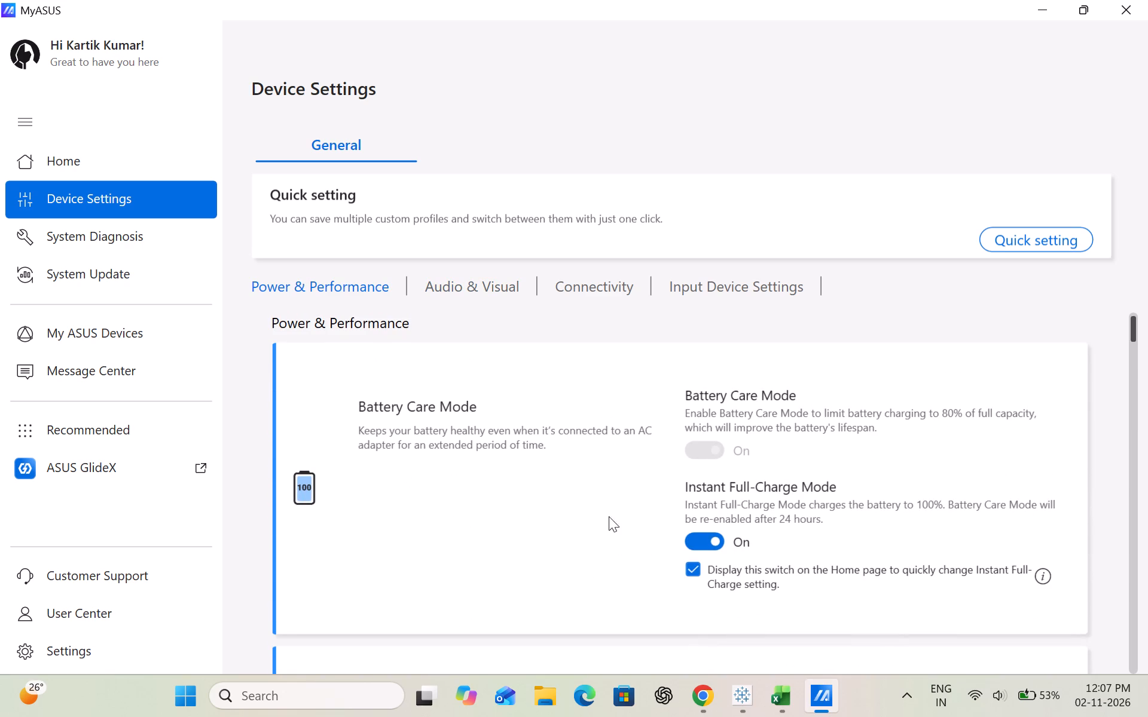
pyautogui.scroll(-1, 486, 478)
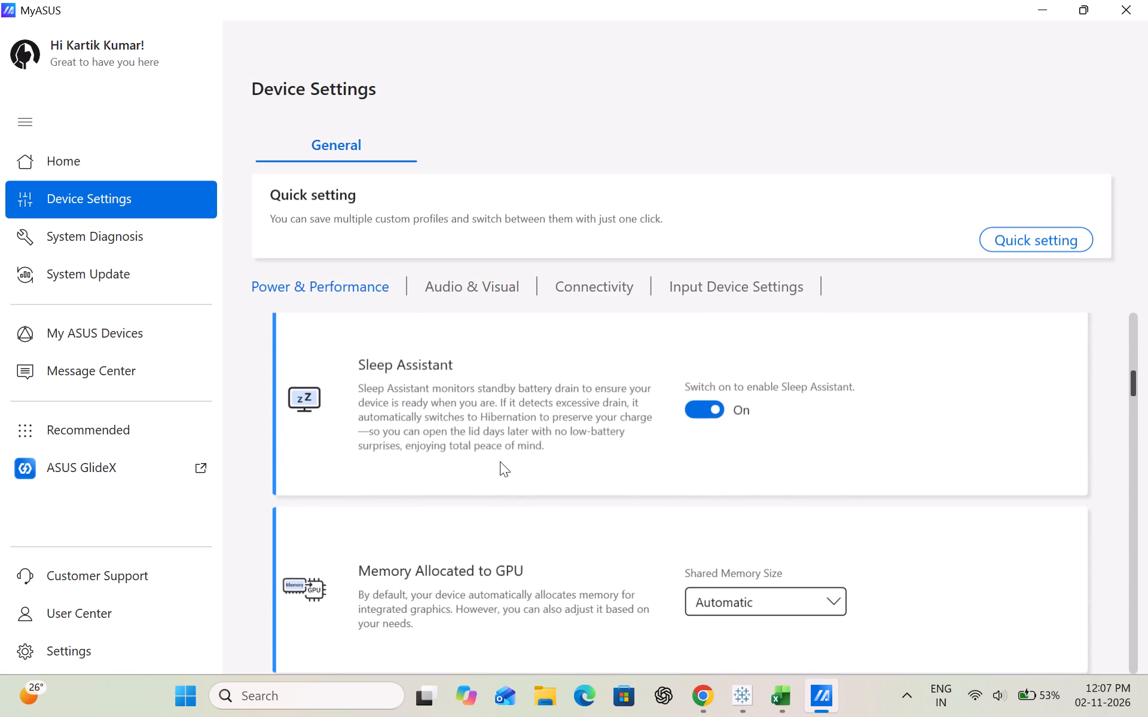
pyautogui.click(1135, 0)
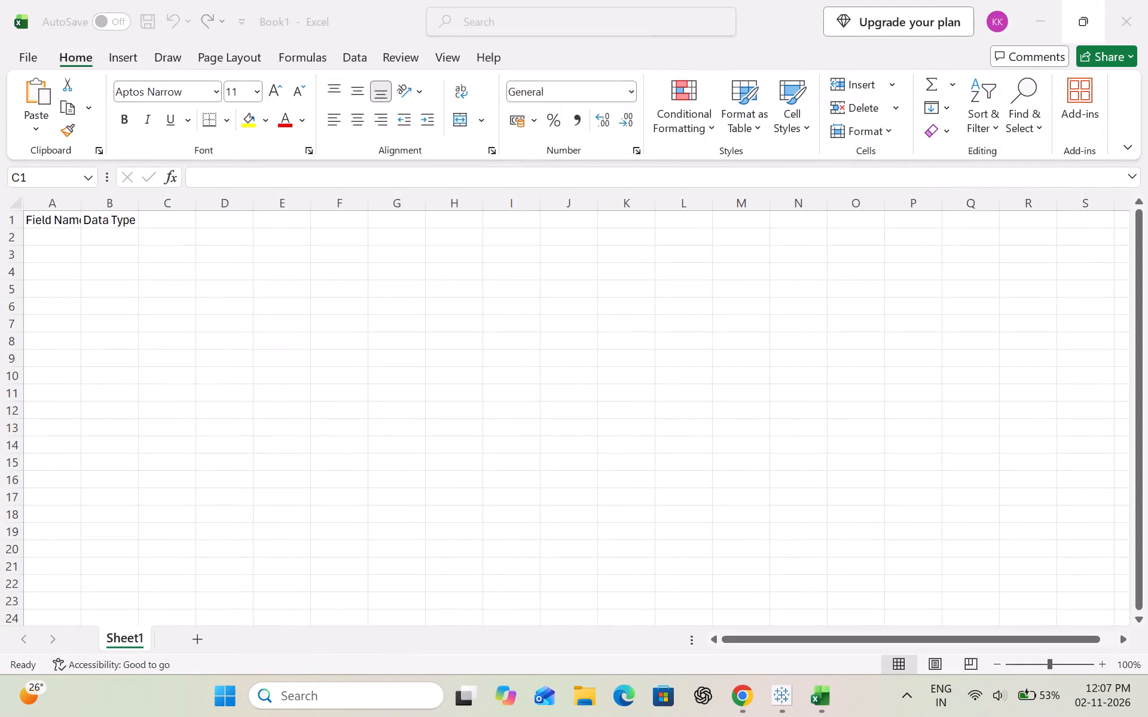
# Search Windows for "sett", open the Settings app, and minimize its window.
pyautogui.click(314, 700)
pyautogui.write('sett')
pyautogui.press('Return')
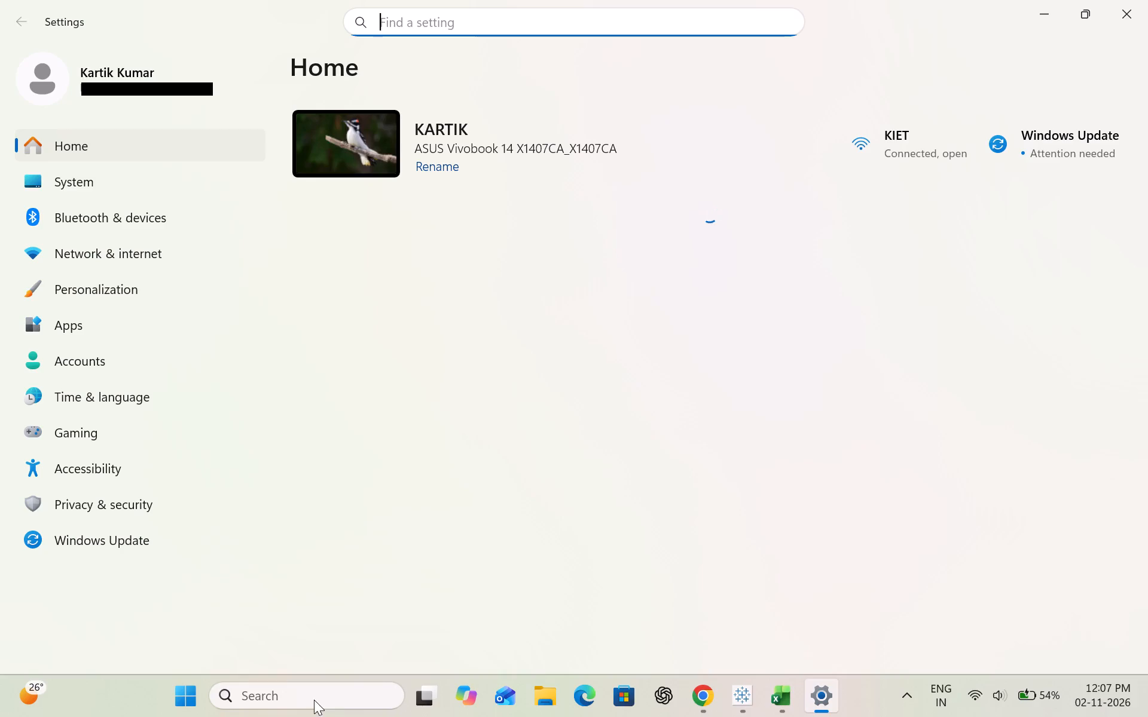
pyautogui.click(1048, 14)
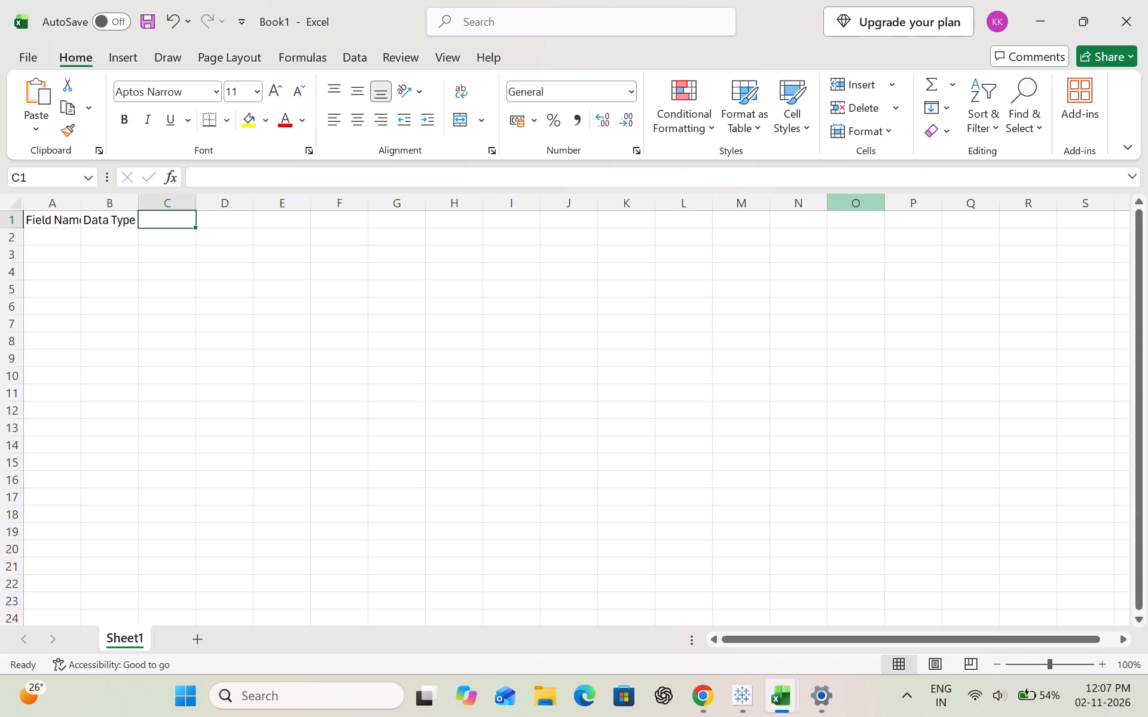
# Enter the column headers Show ID in cell C1 and Dimensions in cell D1 of the Excel sheet.
pyautogui.press('g')
pyautogui.press('BackSpace')
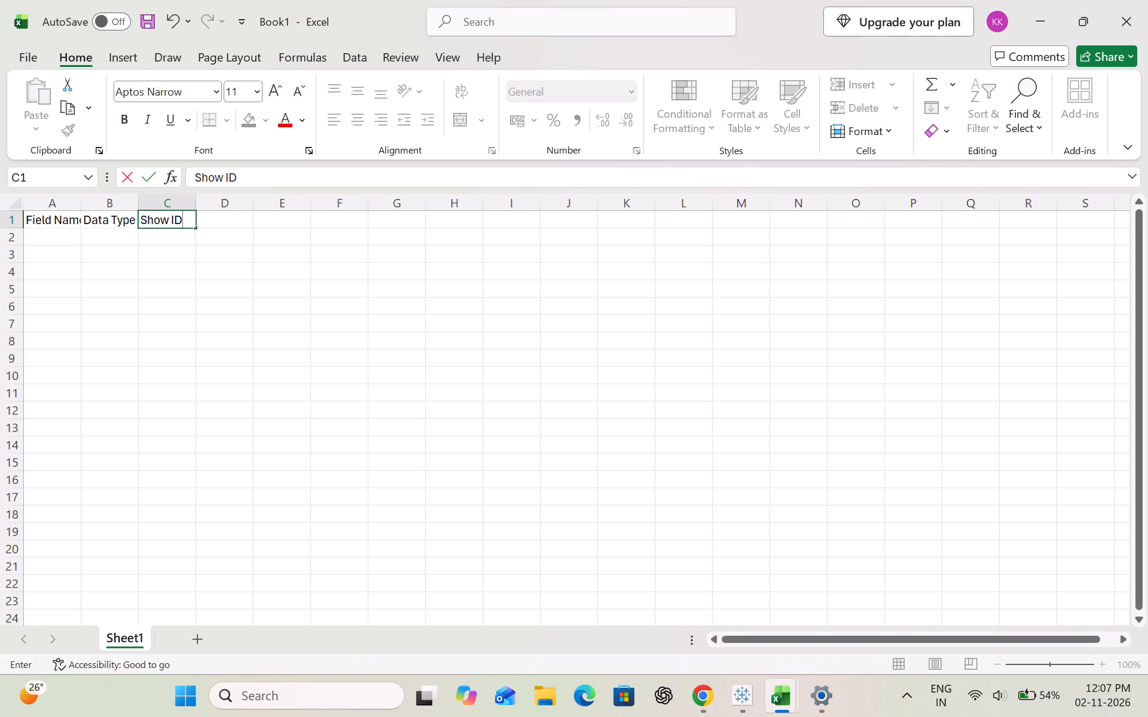
pyautogui.press('Right')
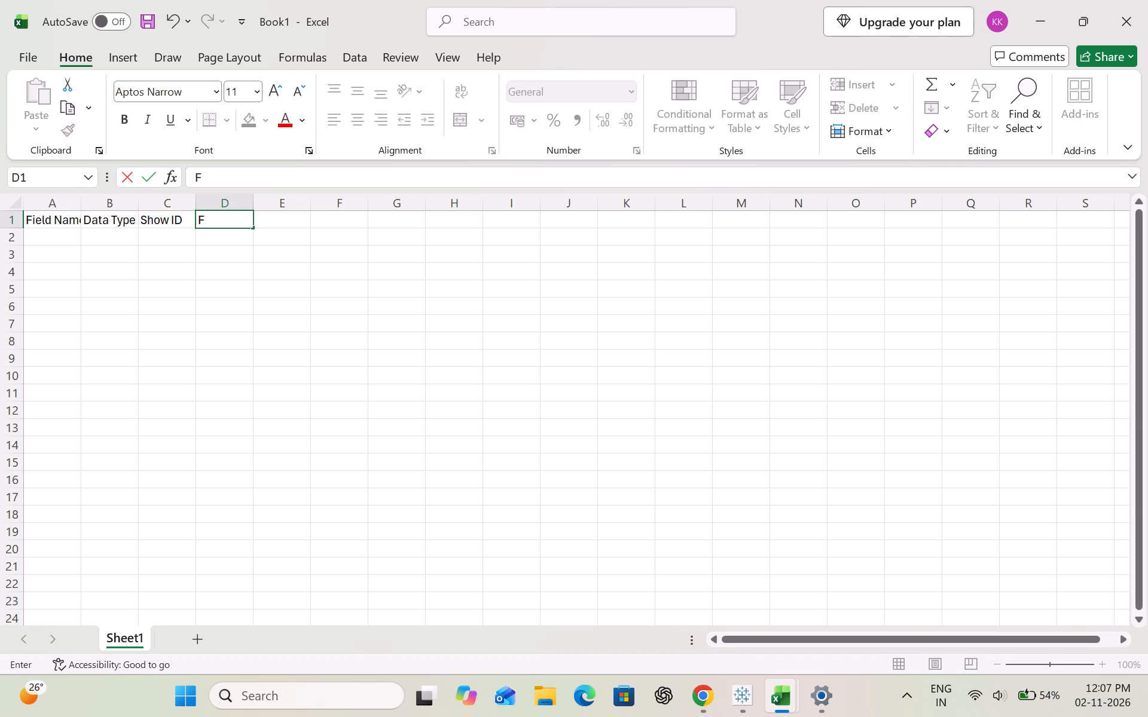
pyautogui.write('iel')
pyautogui.press('BackSpace')
pyautogui.press('BackSpace')
pyautogui.press('BackSpace')
pyautogui.press('BackSpace')
pyautogui.write('imw')
pyautogui.press('BackSpace')
pyautogui.write('ensit')
pyautogui.press('BackSpace')
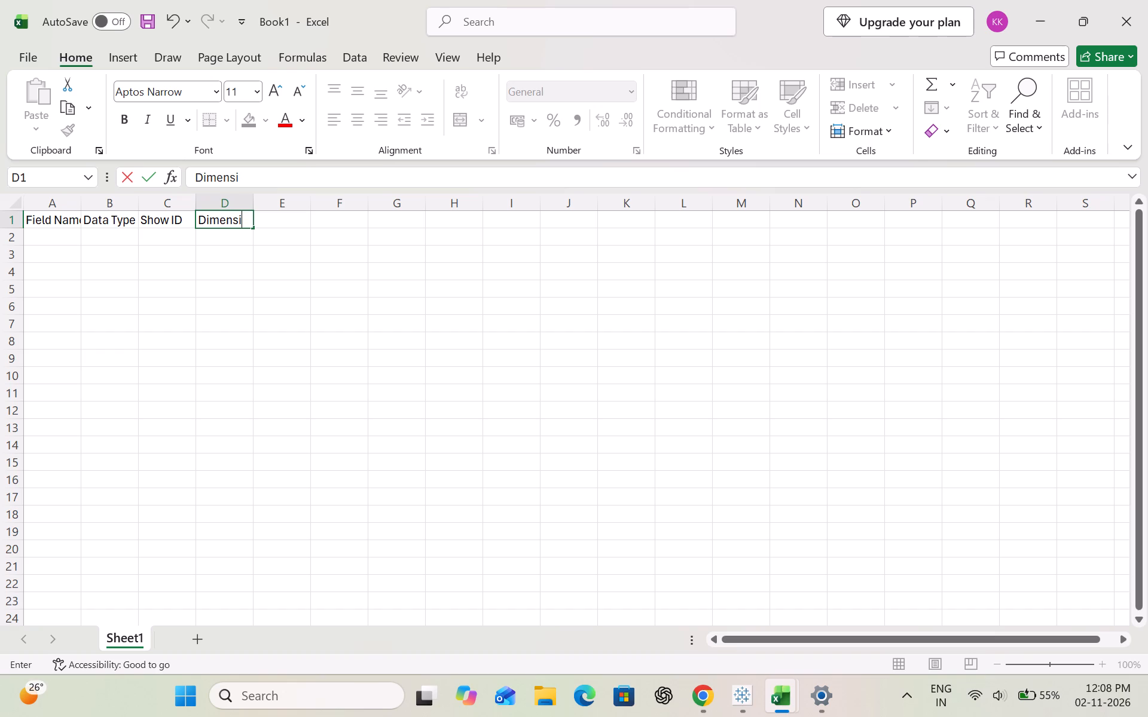
pyautogui.press('o')
pyautogui.write('ns')
pyautogui.click(279, 217)
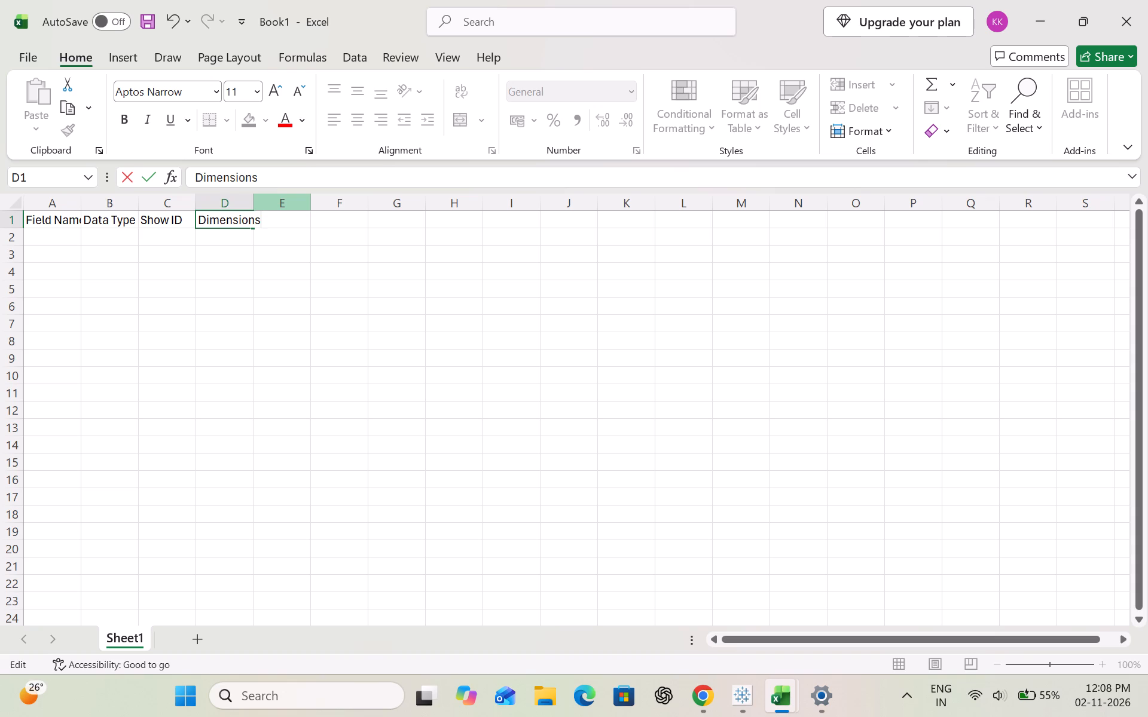
pyautogui.click(325, 225)
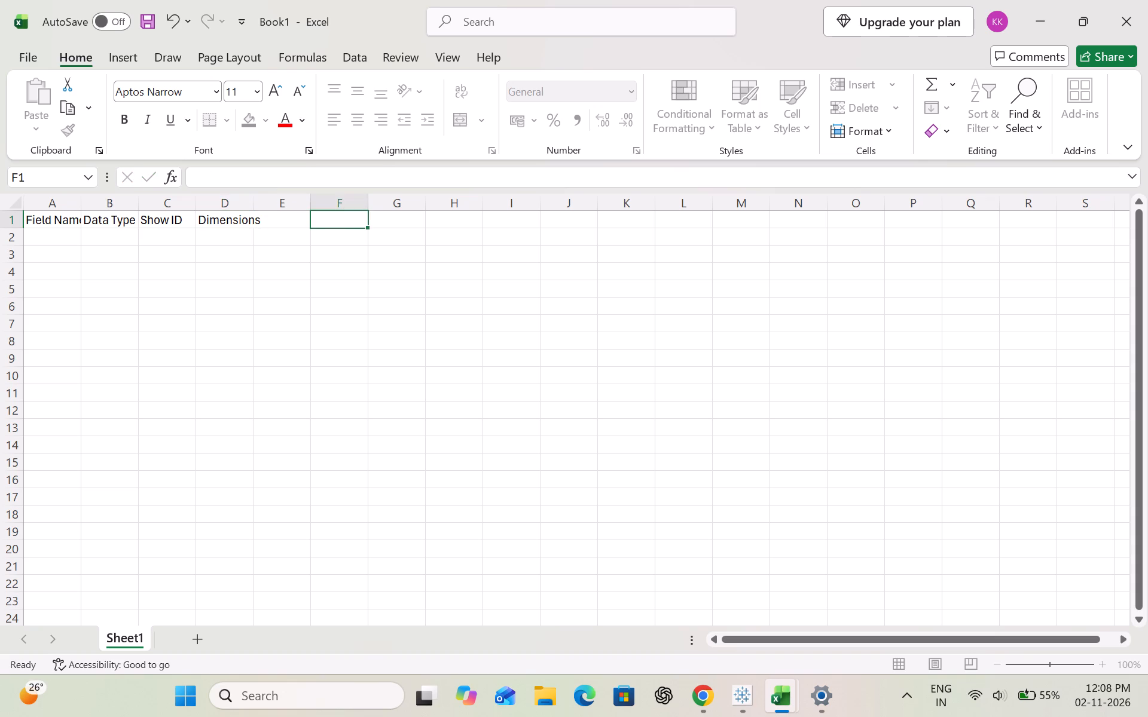
# Enter the column headers Description in cell E1 and Analysis in cell F1.
pyautogui.press('Left')
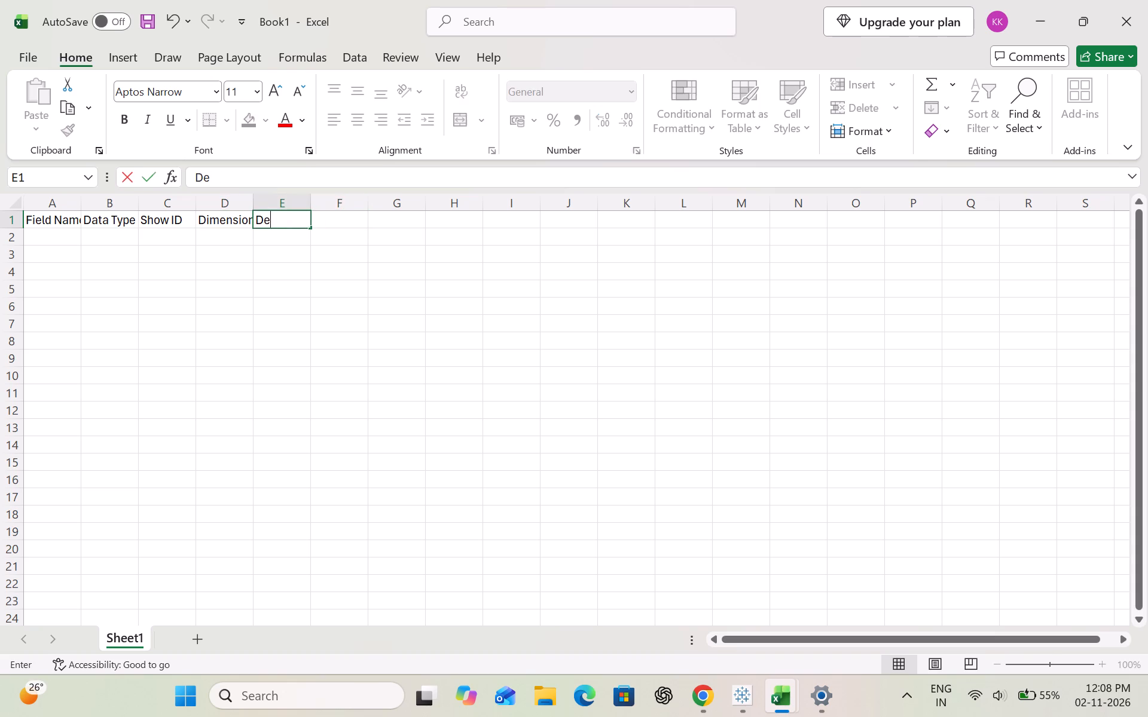
pyautogui.write('cription')
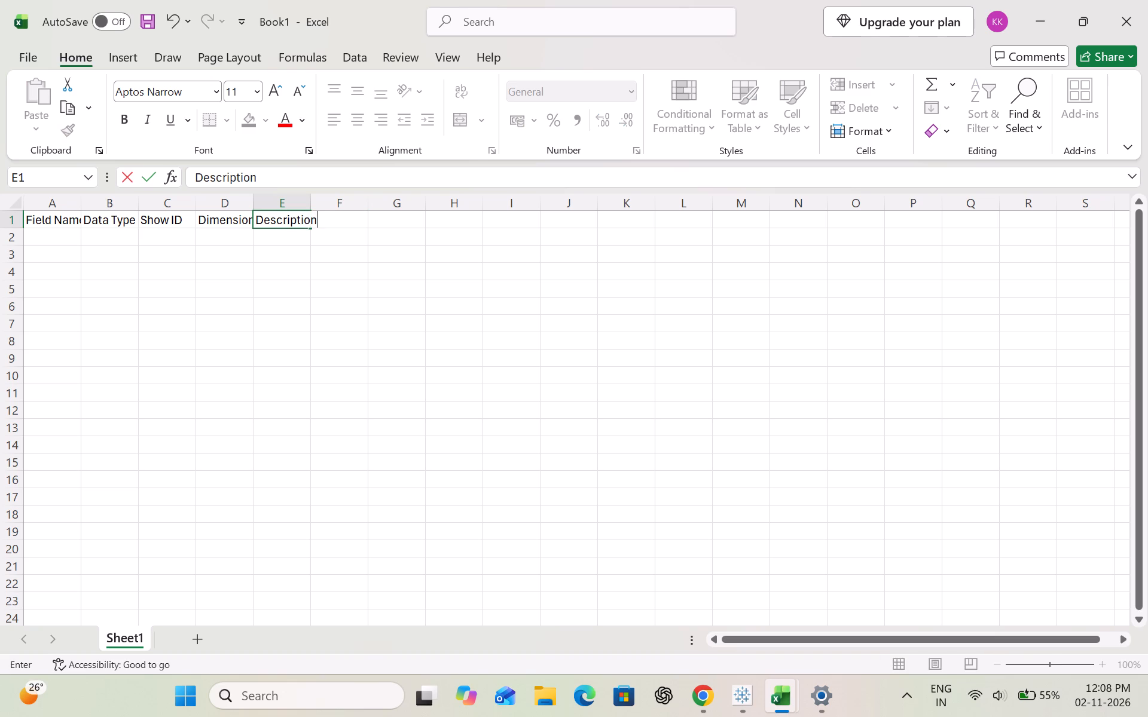
pyautogui.press('Right')
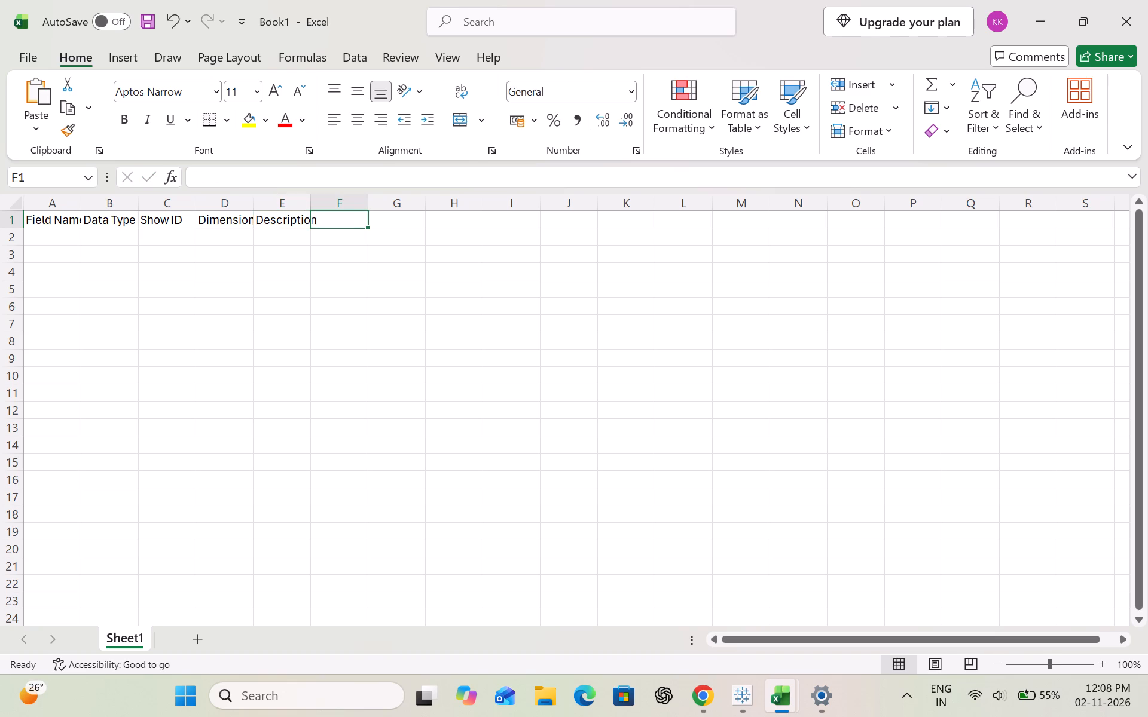
pyautogui.write('nalysis')
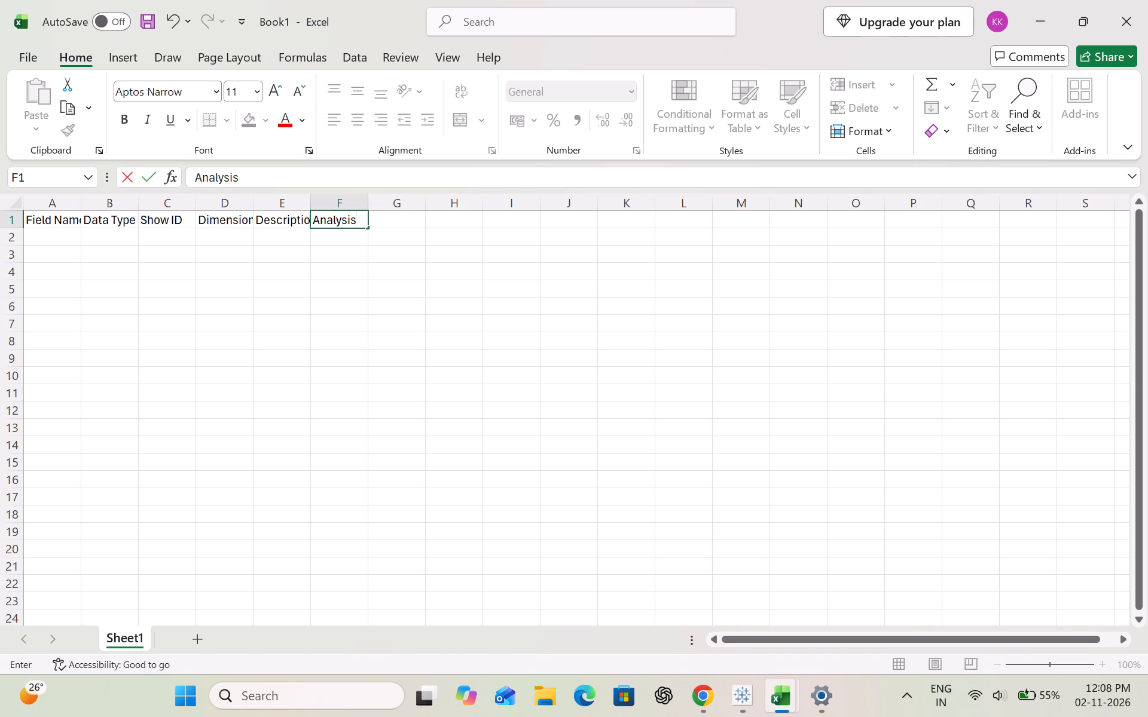
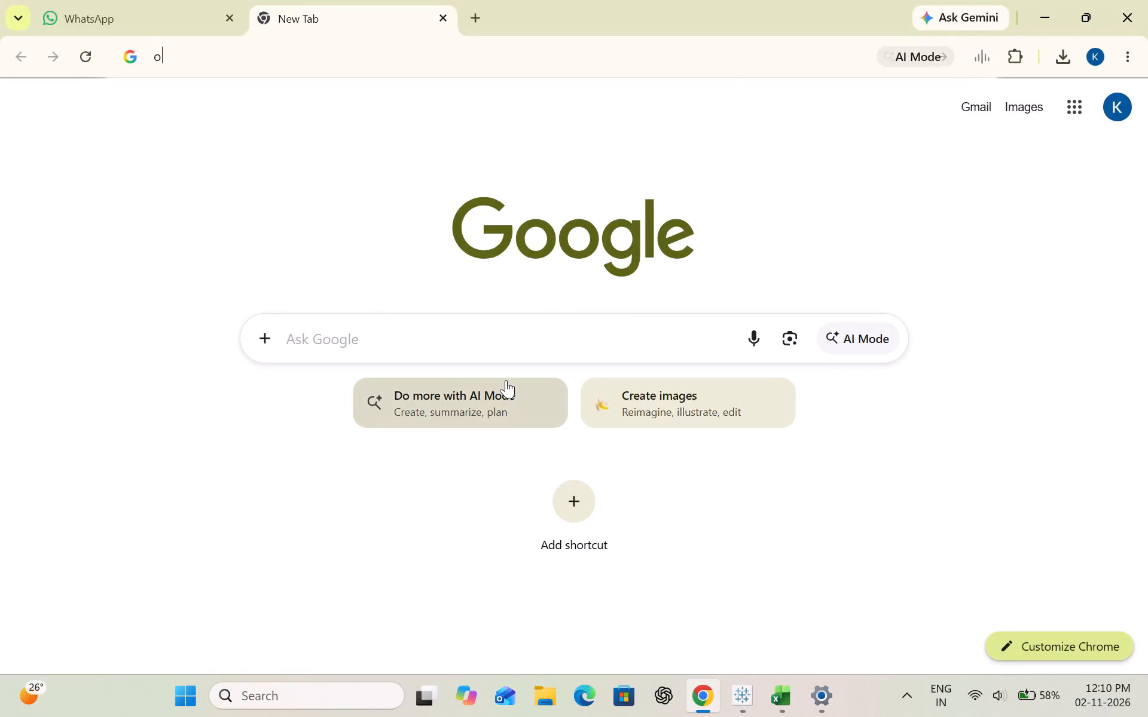
# Search Google for "onix", view the Onix Pokémon image preview, and close the preview.
pyautogui.write('nix')
pyautogui.press('Return')
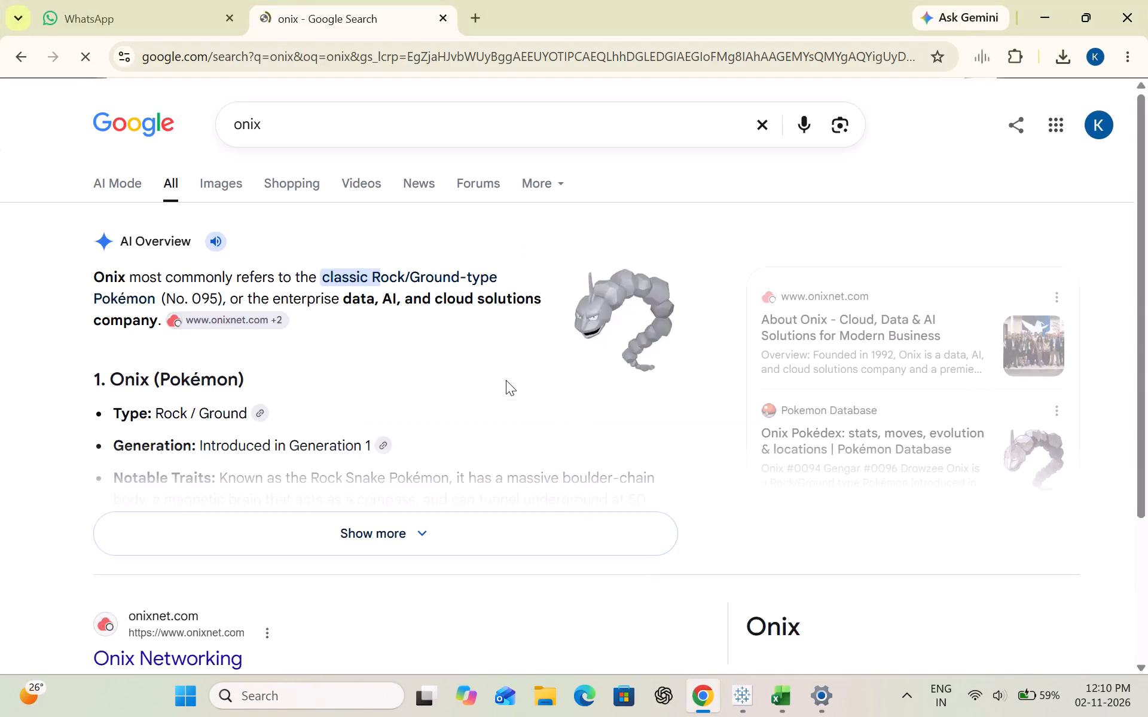
pyautogui.click(599, 322)
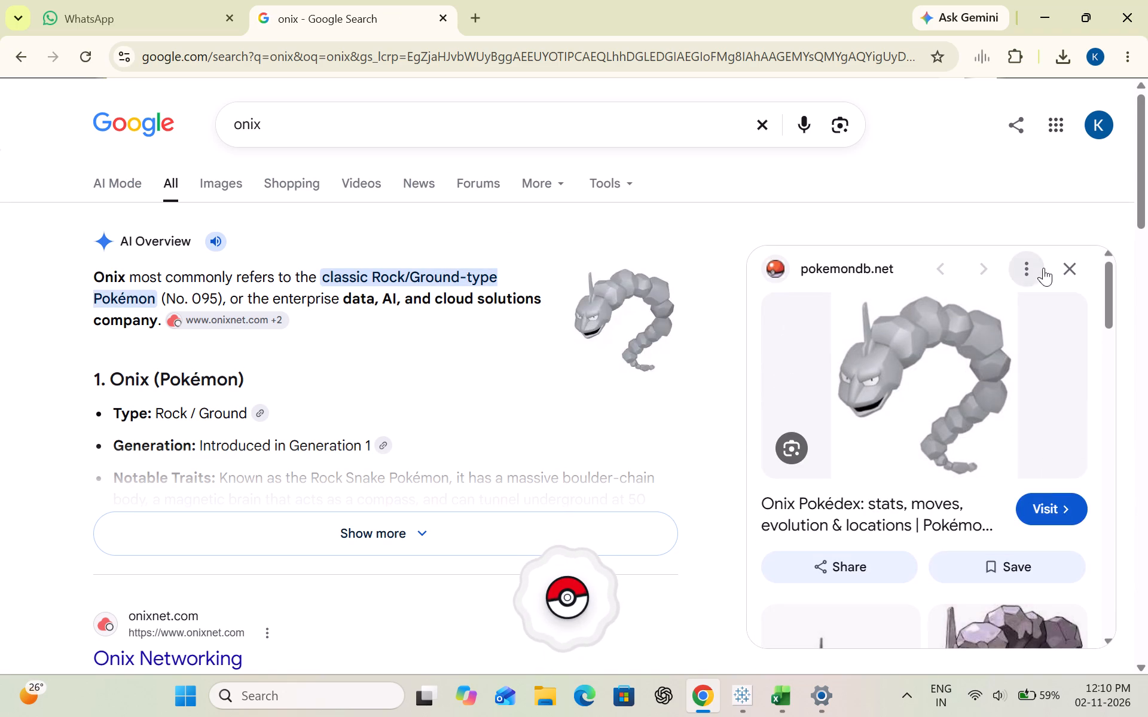
pyautogui.click(1064, 269)
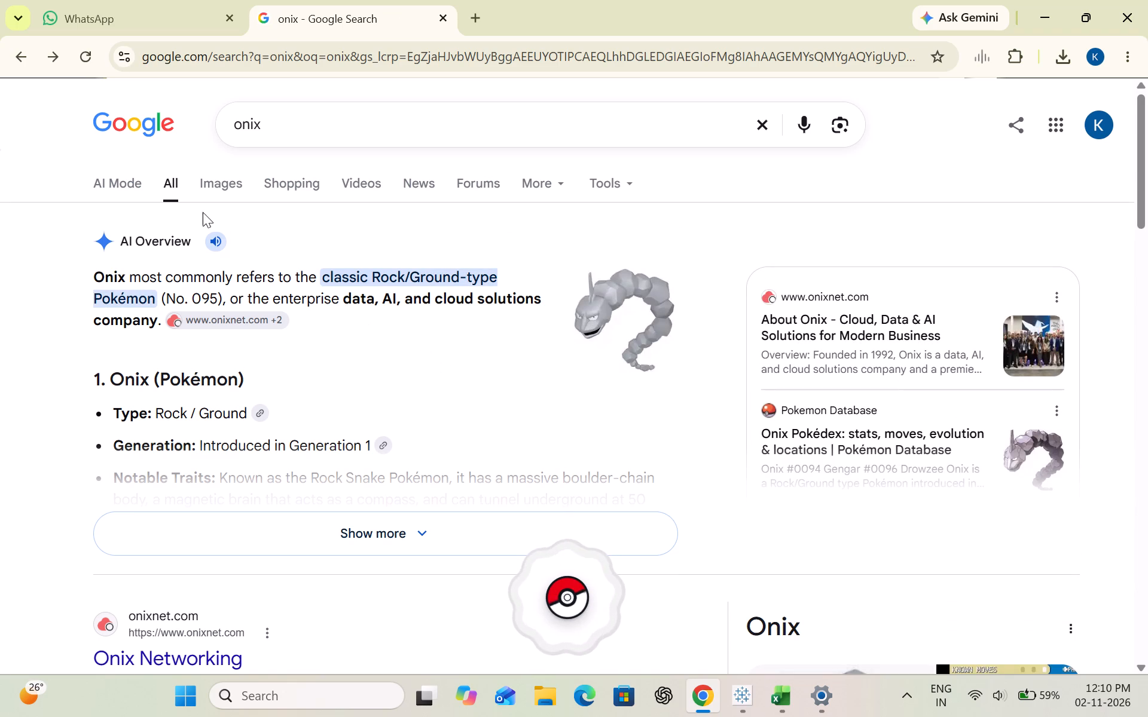
pyautogui.click(277, 120)
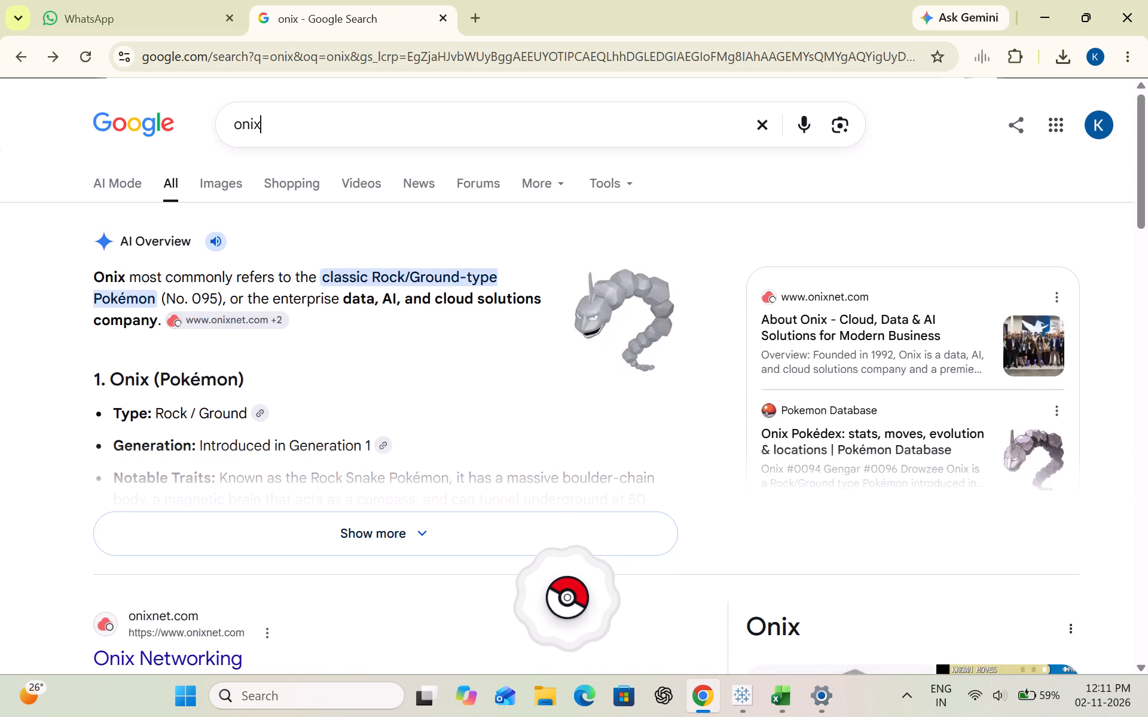
# Search Google for "steli conix".
pyautogui.press('Left')
pyautogui.press('Left')
pyautogui.press('Left')
pyautogui.press('Left')
pyautogui.press('Left')
pyautogui.press('Left')
pyautogui.press('Left')
pyautogui.press('Left')
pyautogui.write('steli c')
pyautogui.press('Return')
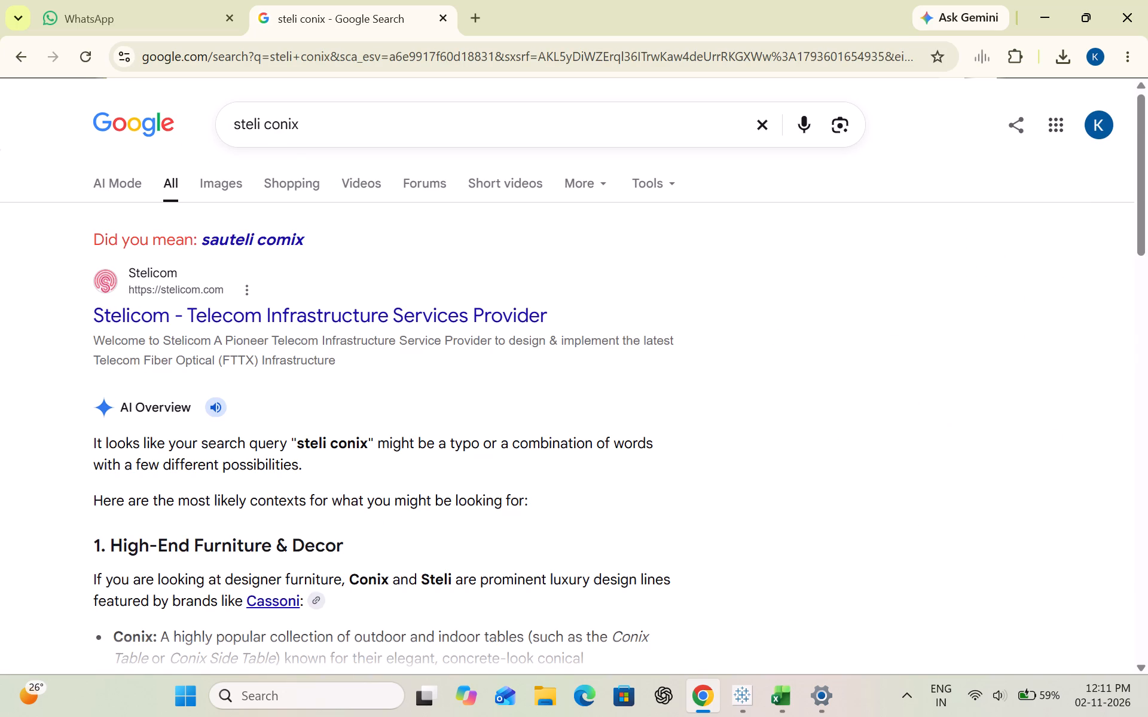
# Correct the Google query to "stelic onix" and view the results for the suggested spelling "steelix onix".
pyautogui.click(269, 125)
pyautogui.press('BackSpace')
pyautogui.press('BackSpace')
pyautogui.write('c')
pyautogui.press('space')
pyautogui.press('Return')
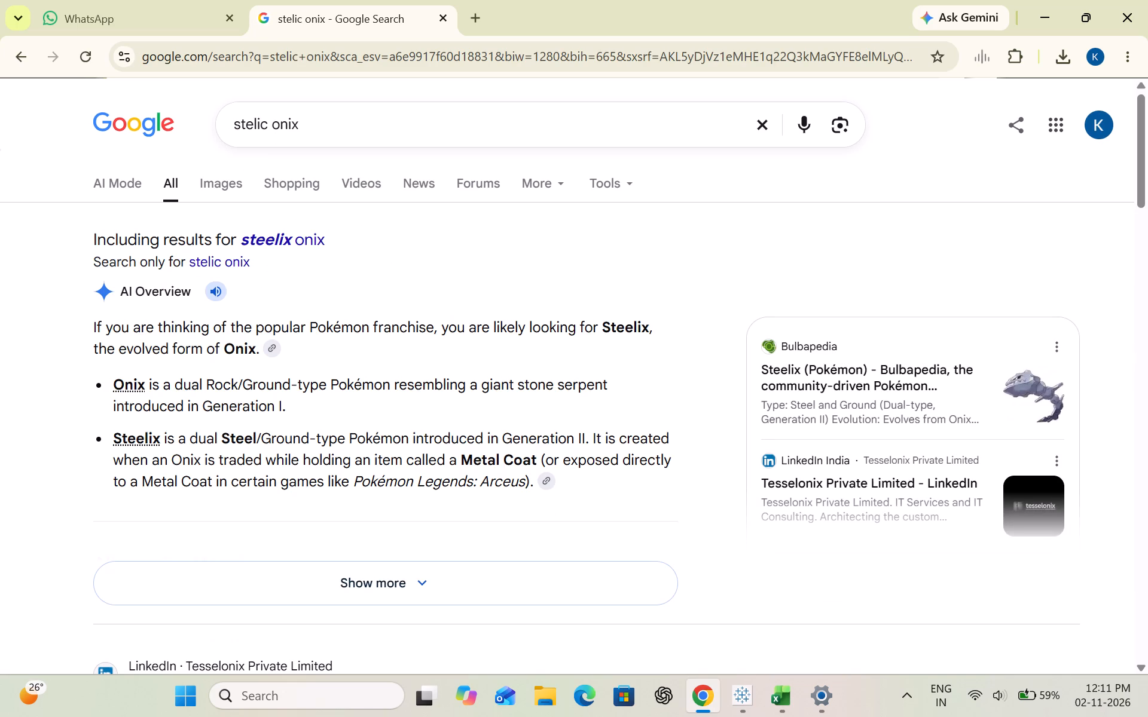
pyautogui.click(278, 239)
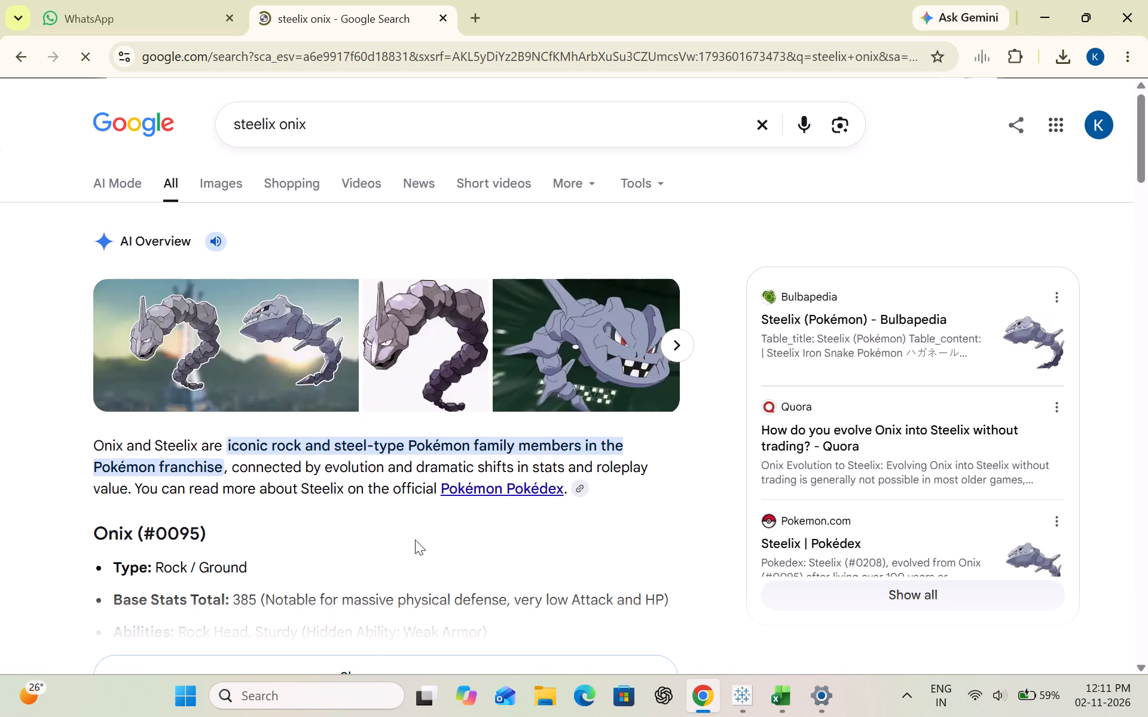
pyautogui.scroll(1, 392, 523)
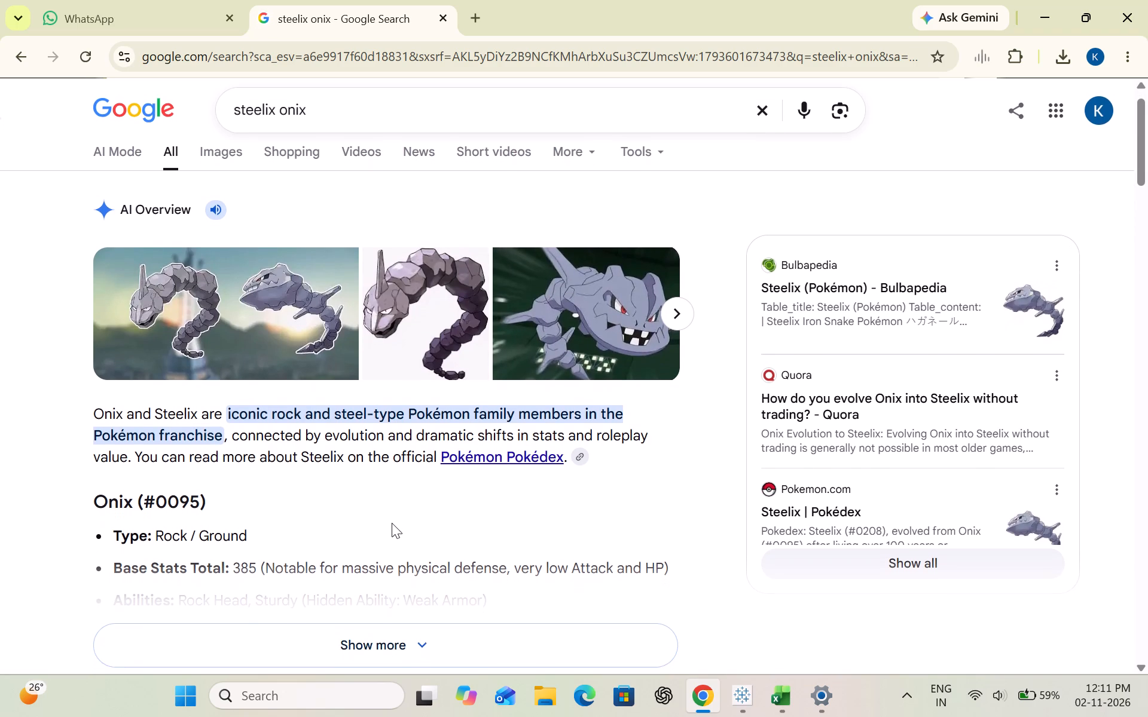
pyautogui.scroll(1, 392, 523)
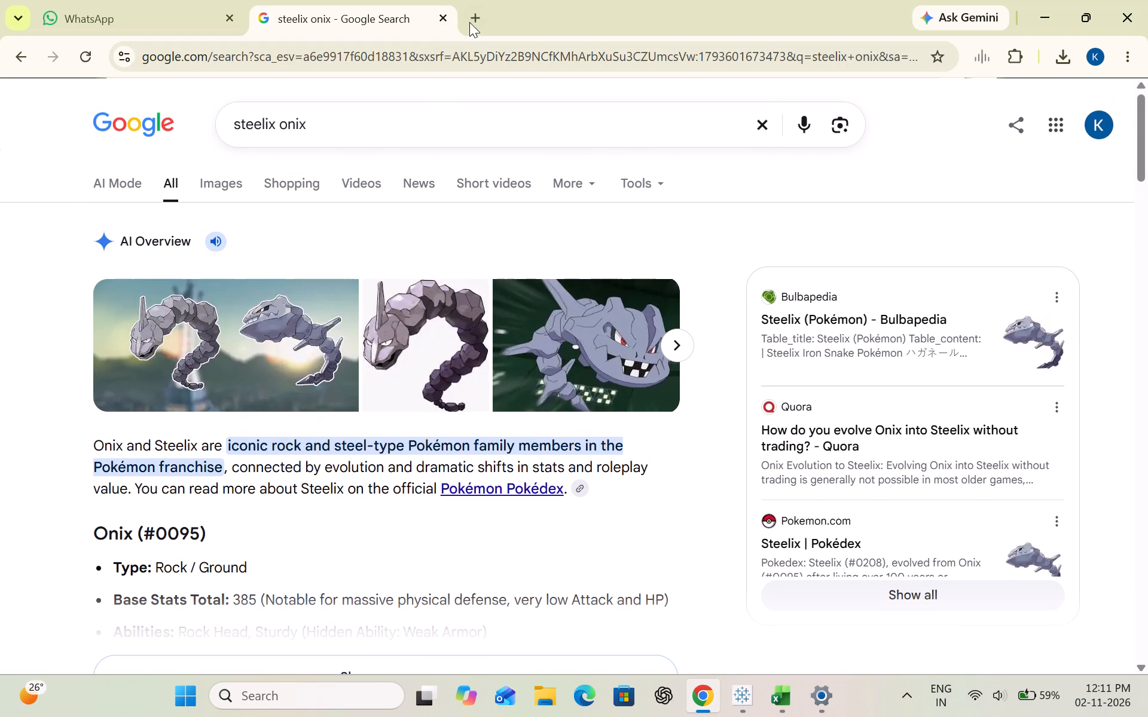
# Open a blank browser tab, close the steelix onix search tab, and minimize Chrome to return to Tableau Public.
pyautogui.click(472, 23)
pyautogui.click(443, 18)
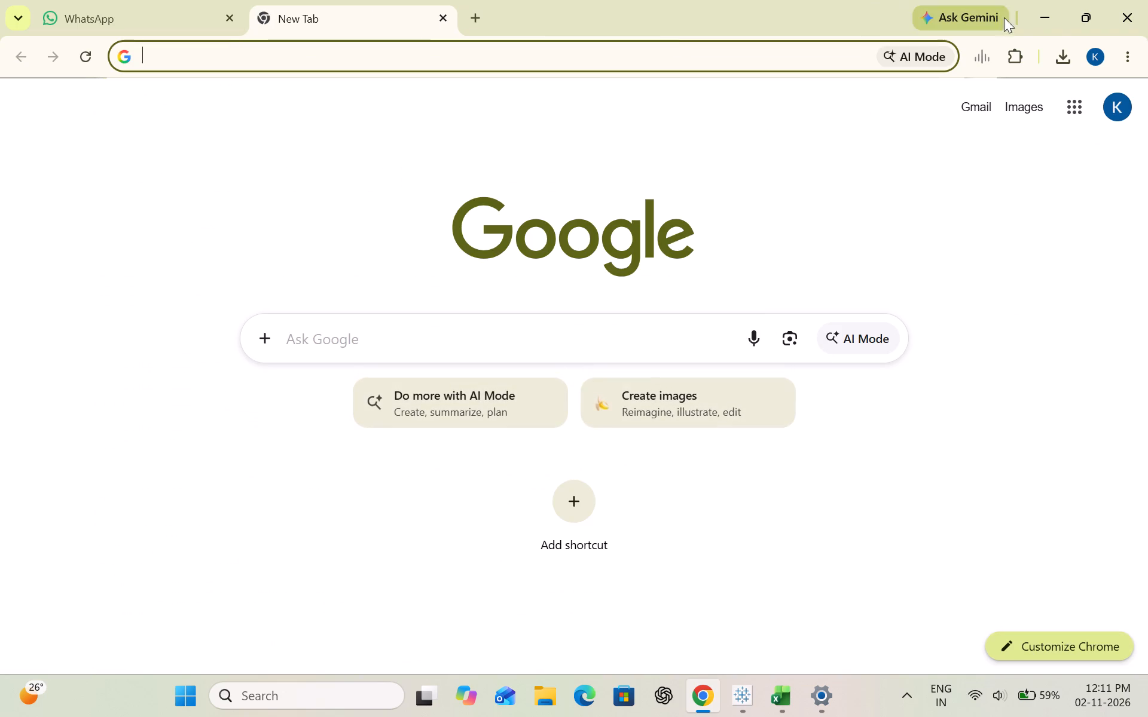
pyautogui.click(1029, 17)
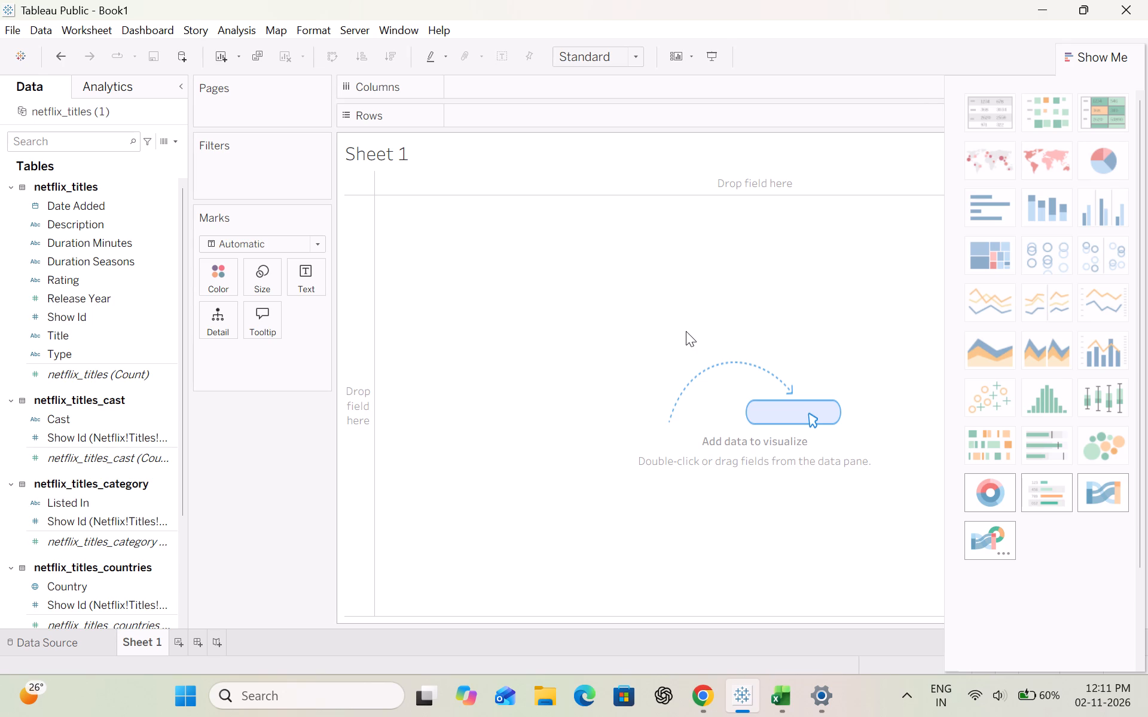
# In Tableau Public, review the fields of the cast, category, countries and directors tables in the Netflix data source.
pyautogui.scroll(-3, 82, 510)
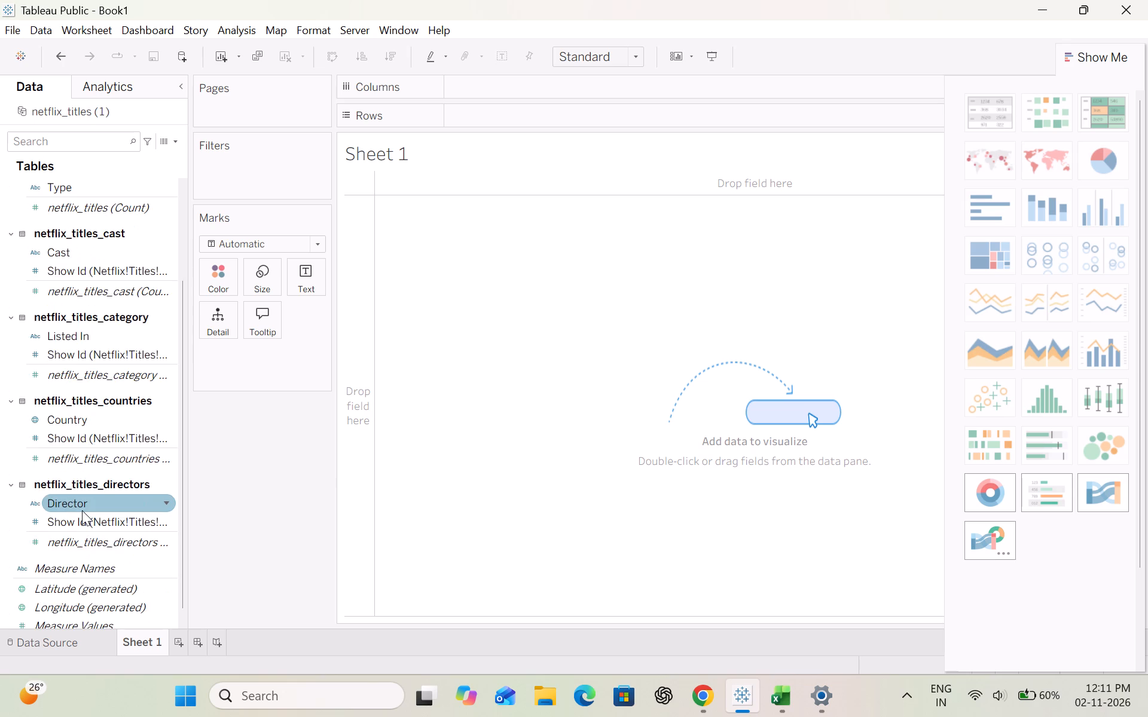
pyautogui.scroll(-3, 82, 510)
pyautogui.scroll(-2, 120, 553)
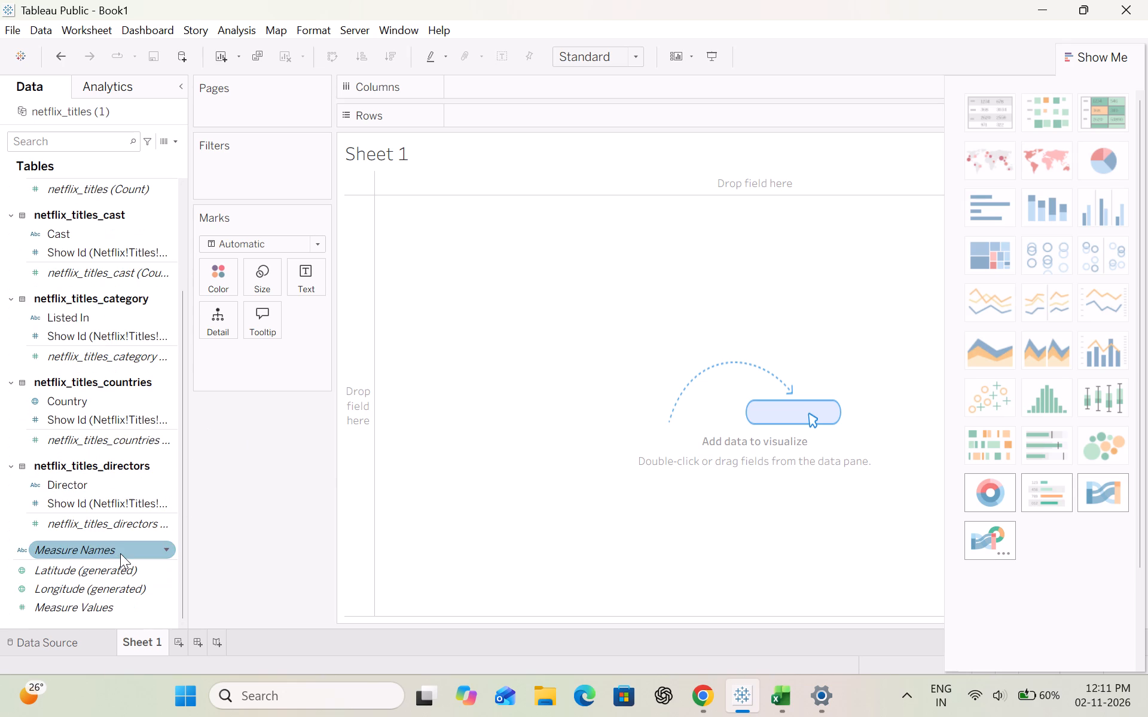
pyautogui.scroll(-1, 120, 553)
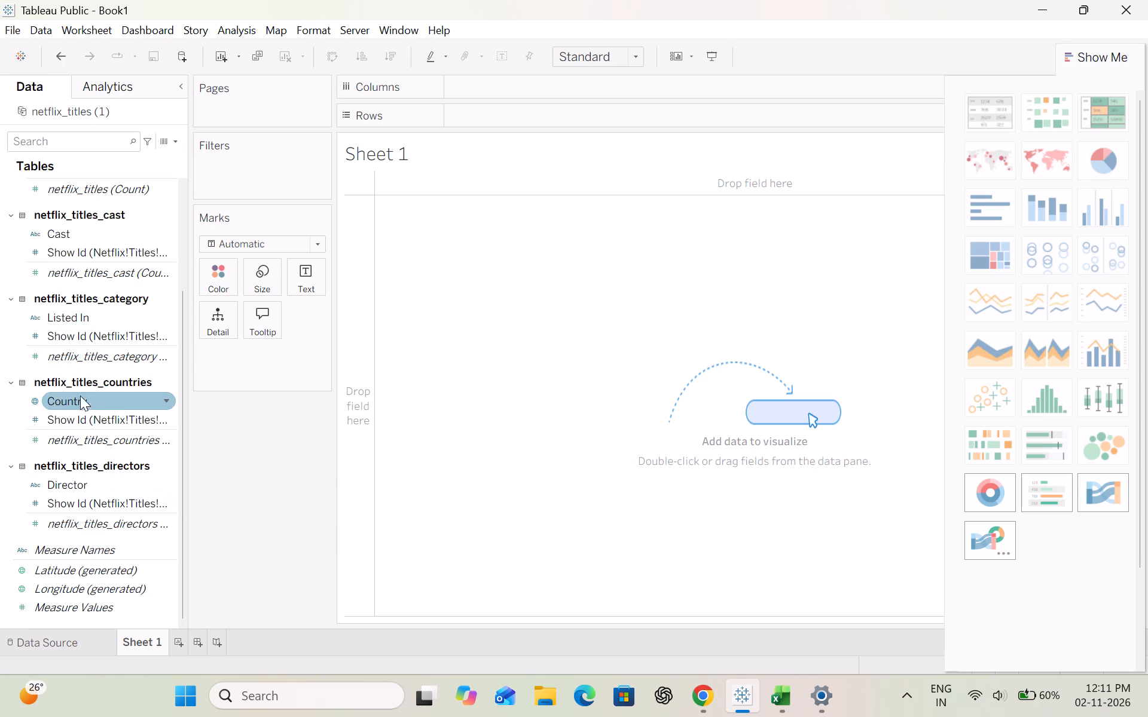
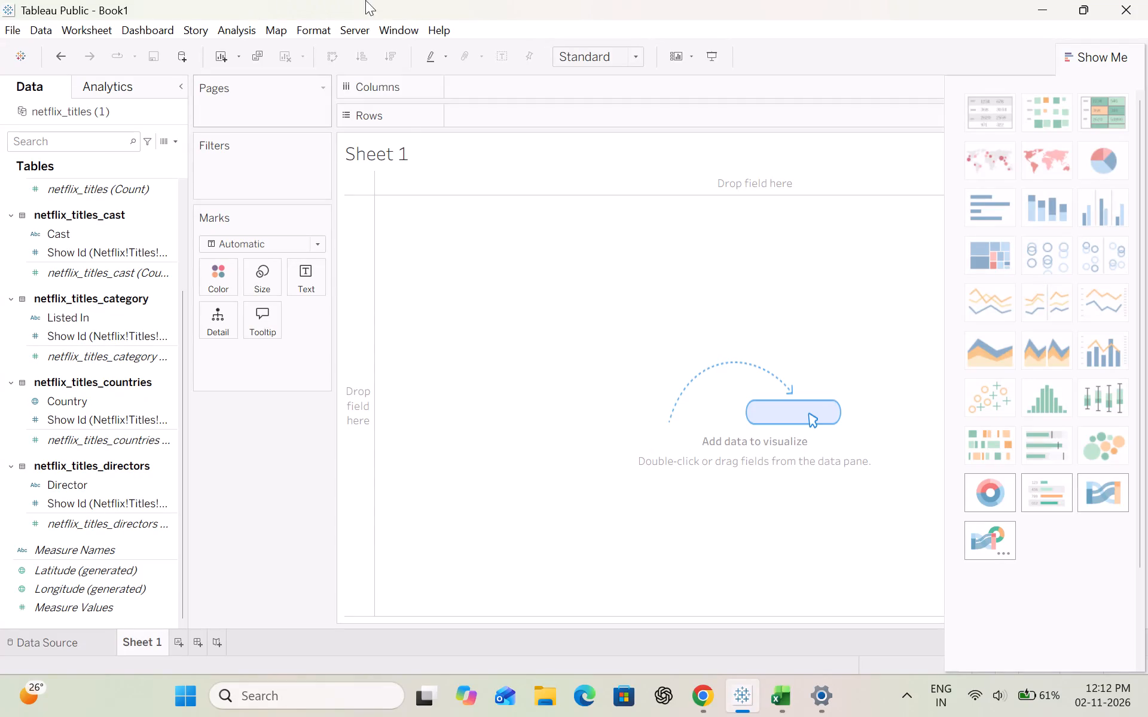
# In Windows Settings, check the Power Mode options under Power & battery, close Settings and return to Tableau Public.
pyautogui.click(1030, 8)
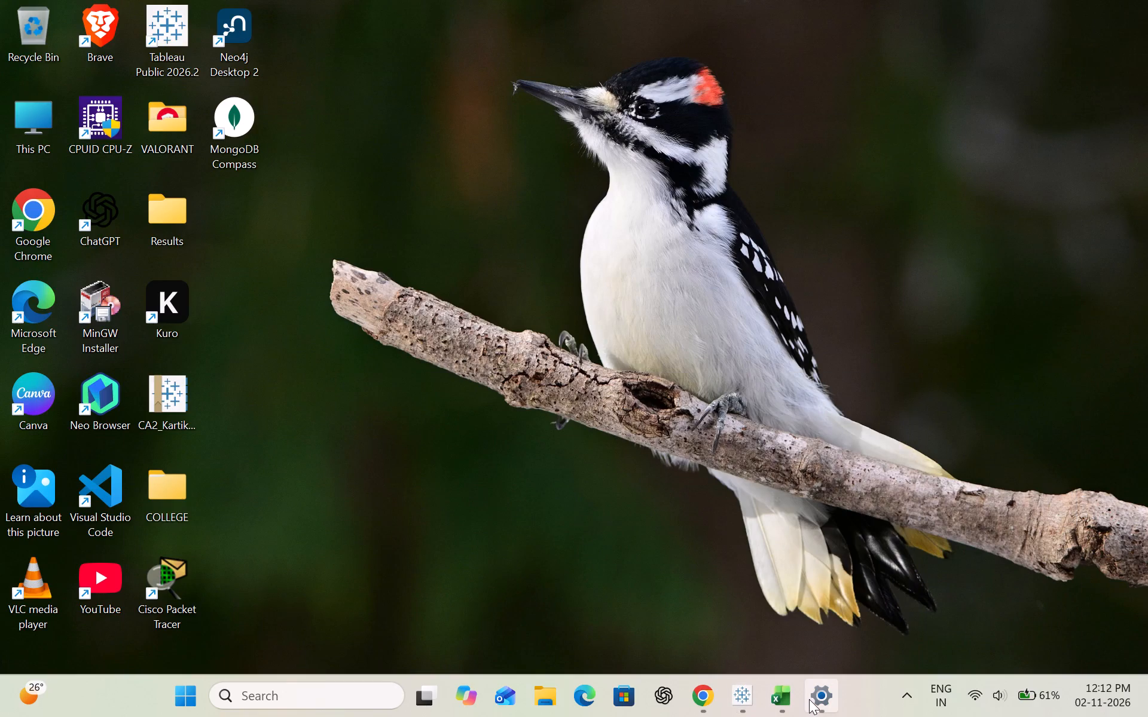
pyautogui.click(832, 692)
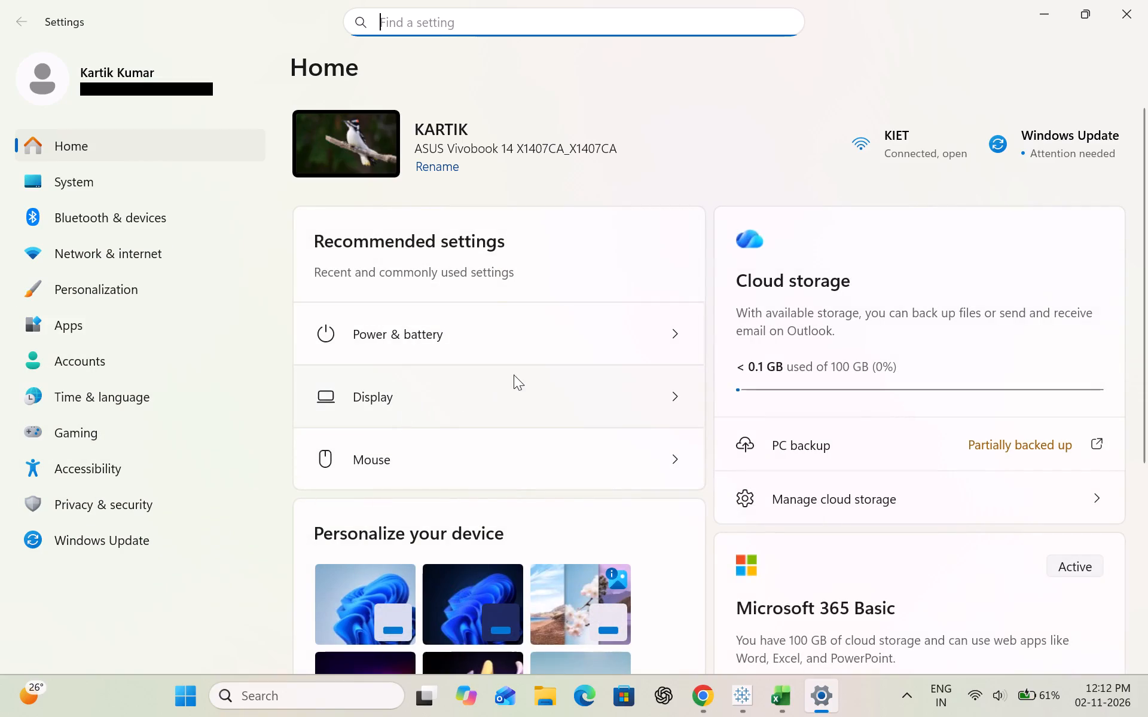
pyautogui.click(593, 351)
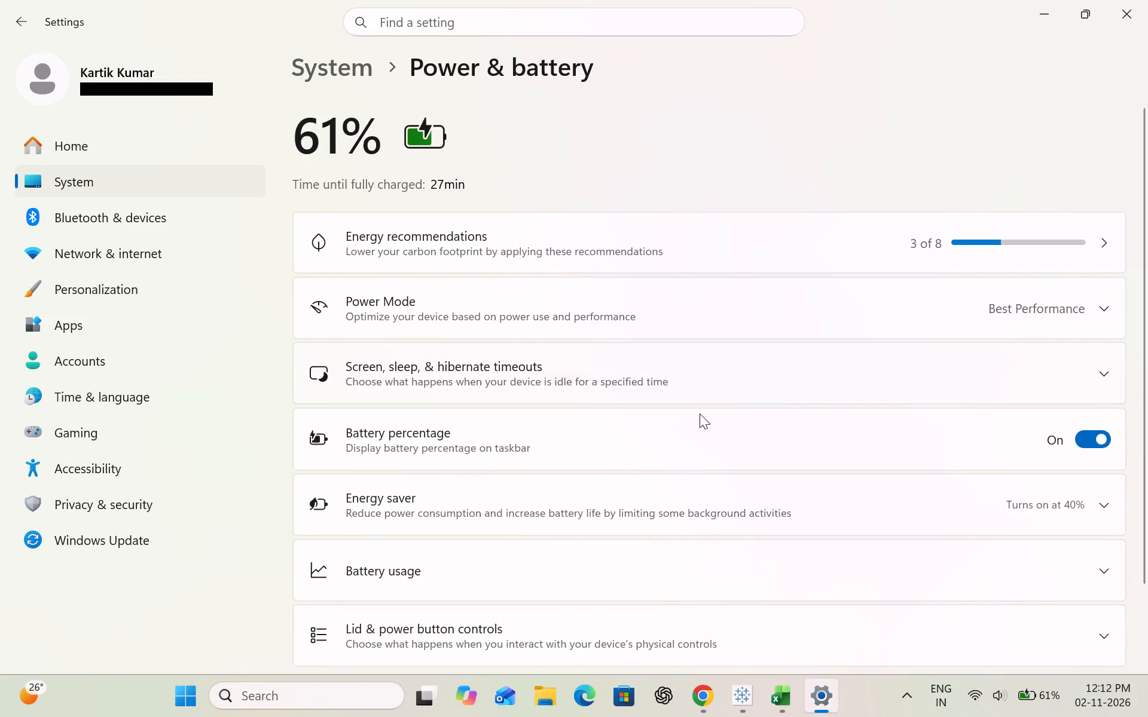
pyautogui.click(1055, 302)
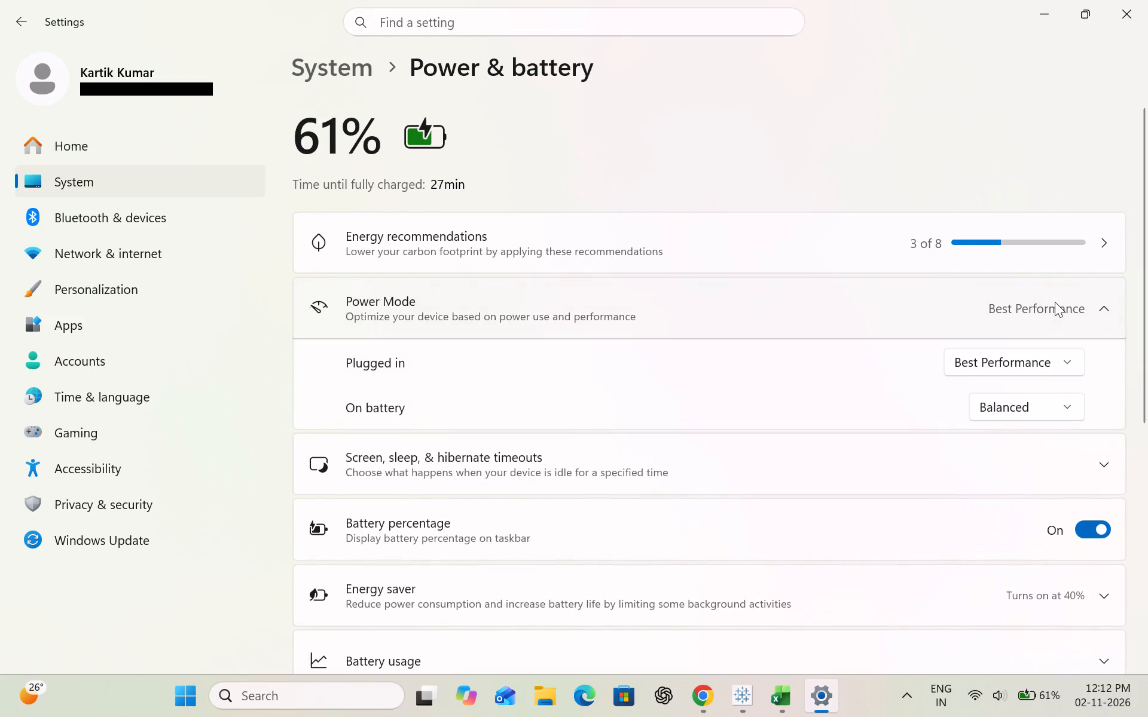
pyautogui.click(1147, 0)
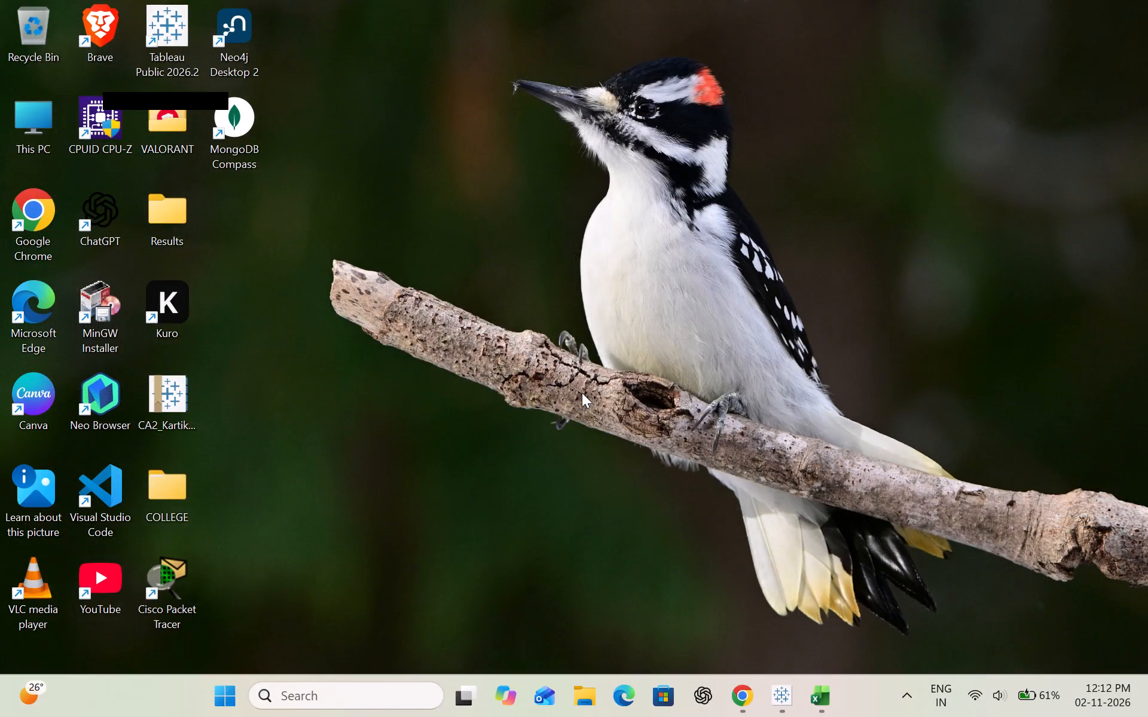
pyautogui.click(770, 698)
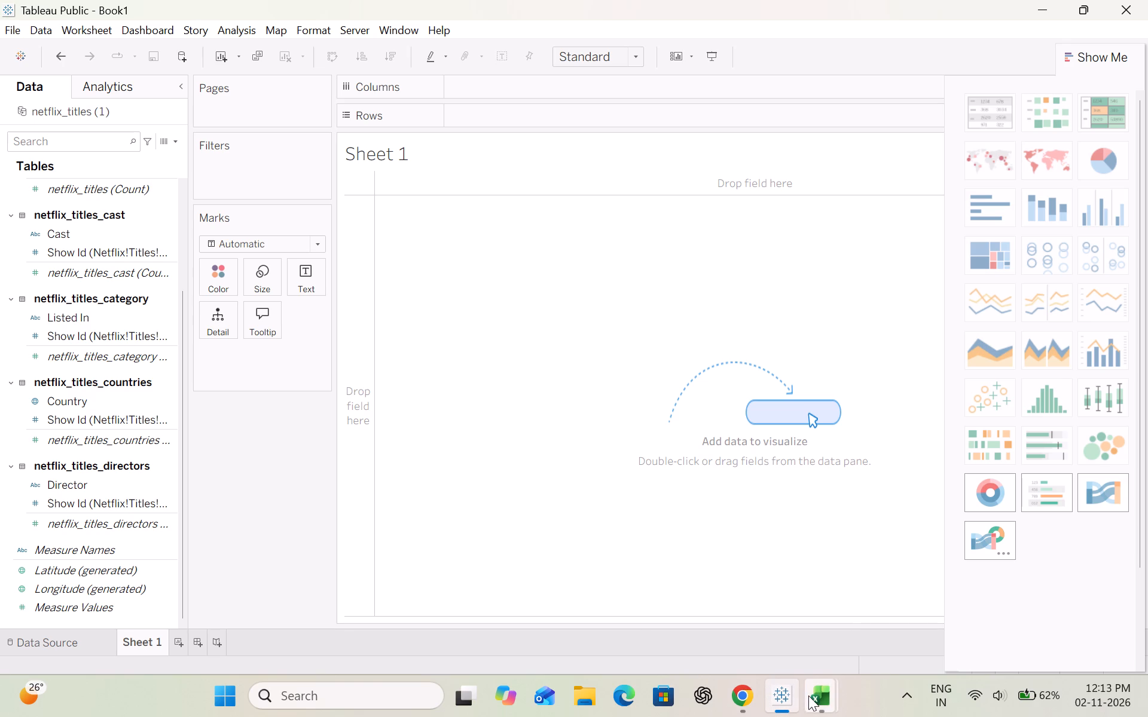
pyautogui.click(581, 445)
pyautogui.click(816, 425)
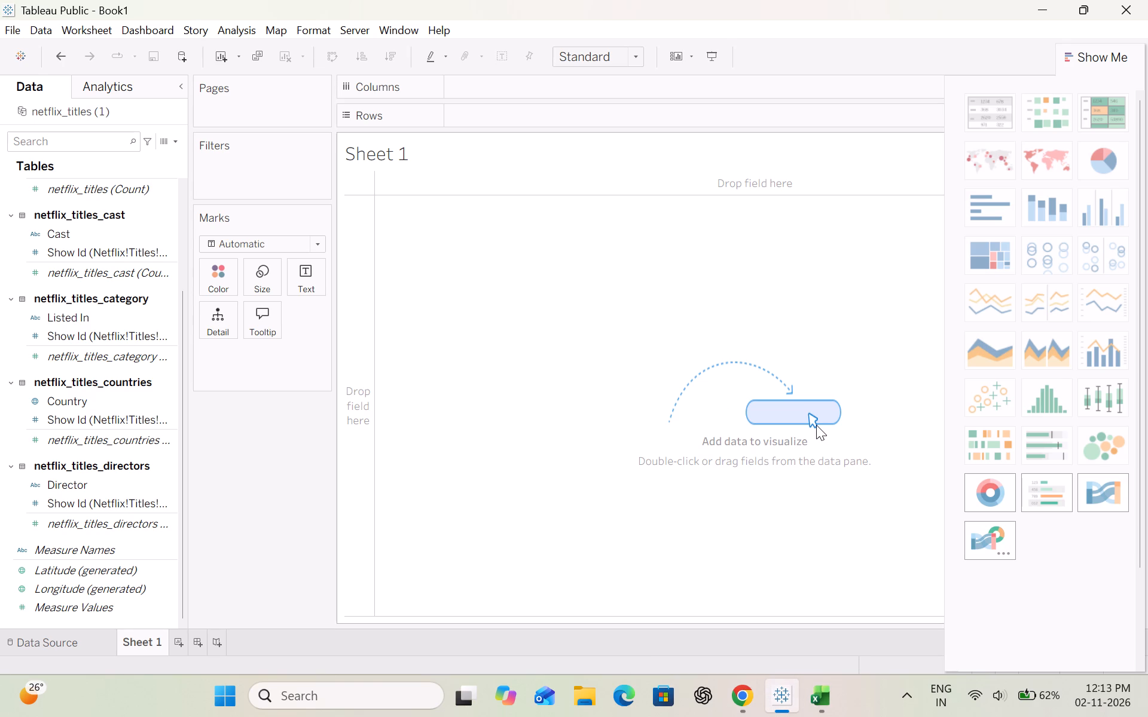
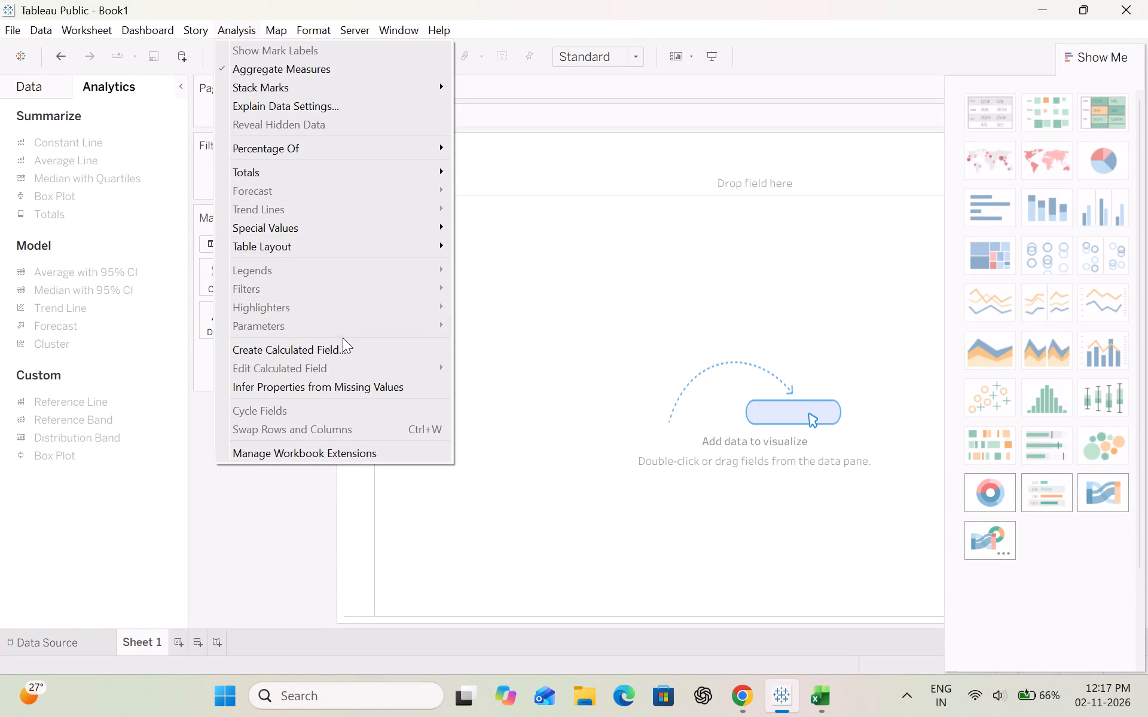
# Start a new calculated field and paste the copied name Granular Content Type as its title.
pyautogui.click(345, 353)
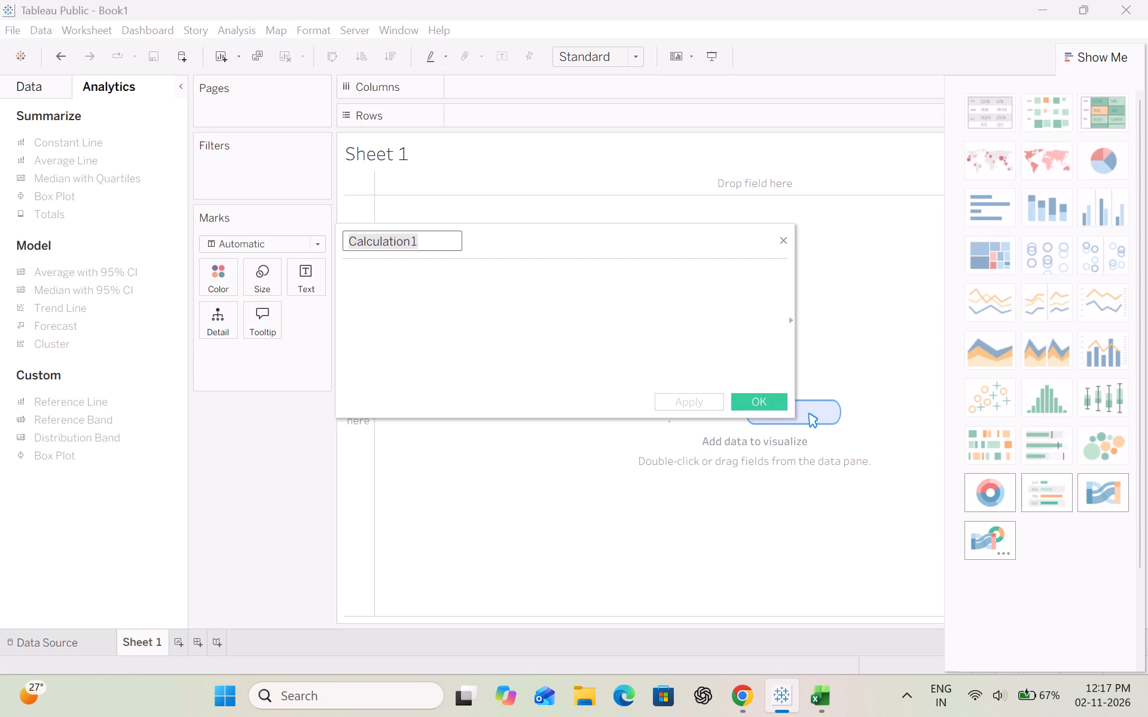
pyautogui.hotkey('ctrl', 'v')
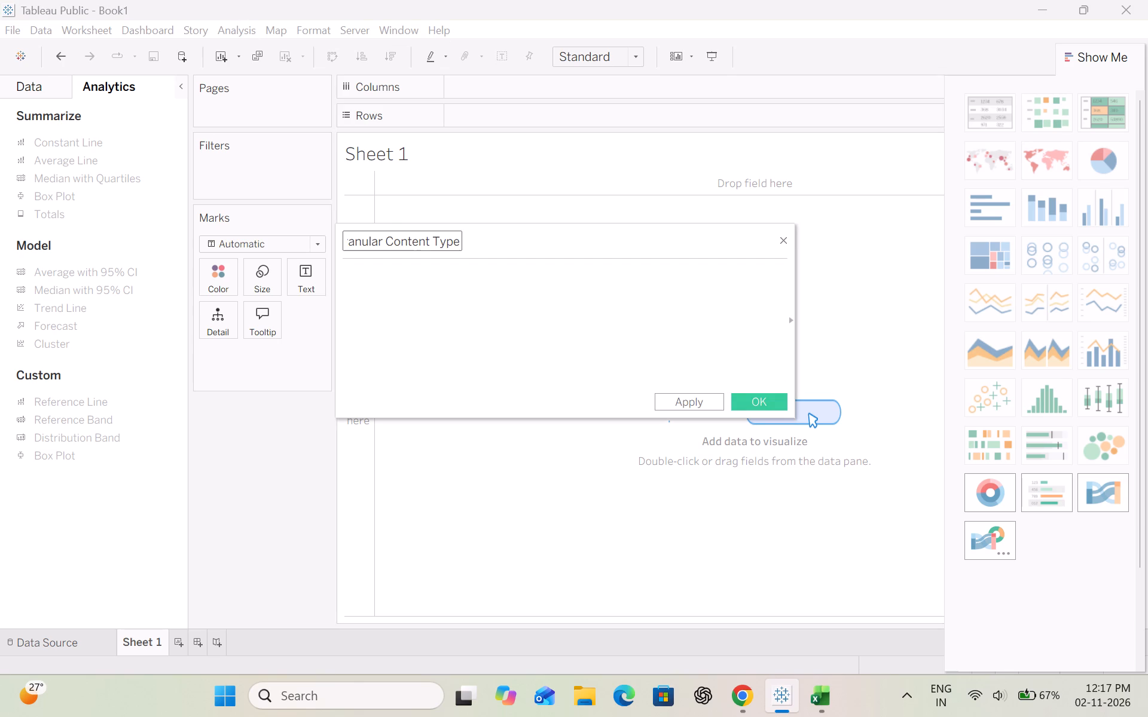
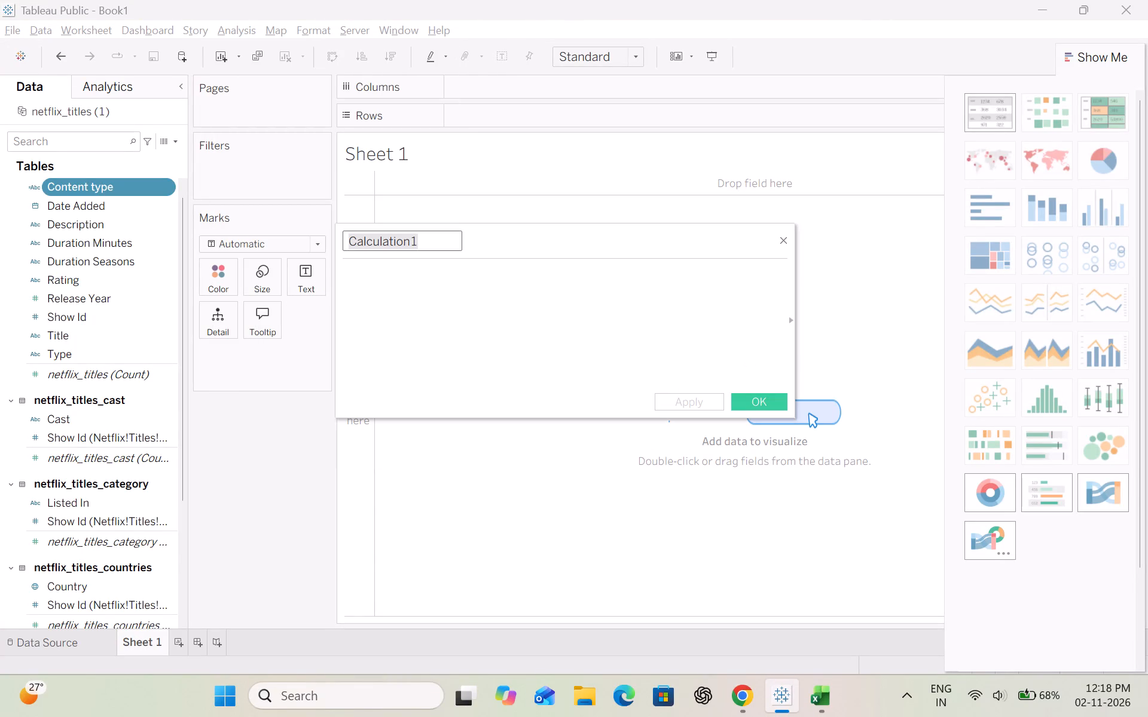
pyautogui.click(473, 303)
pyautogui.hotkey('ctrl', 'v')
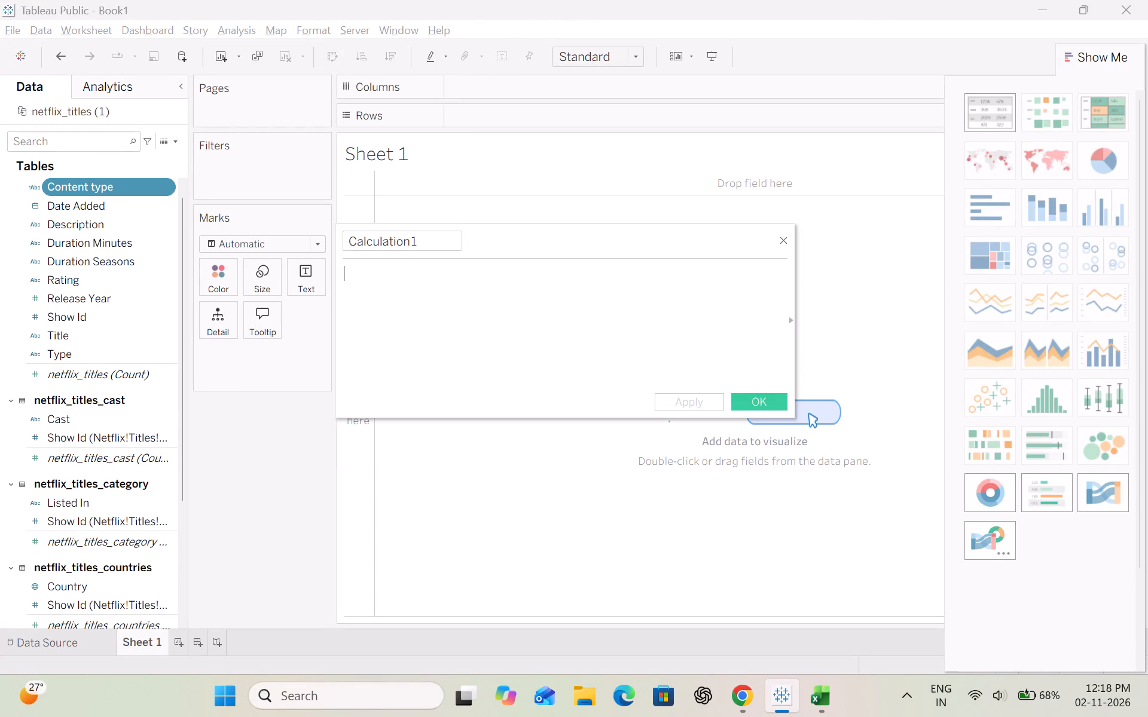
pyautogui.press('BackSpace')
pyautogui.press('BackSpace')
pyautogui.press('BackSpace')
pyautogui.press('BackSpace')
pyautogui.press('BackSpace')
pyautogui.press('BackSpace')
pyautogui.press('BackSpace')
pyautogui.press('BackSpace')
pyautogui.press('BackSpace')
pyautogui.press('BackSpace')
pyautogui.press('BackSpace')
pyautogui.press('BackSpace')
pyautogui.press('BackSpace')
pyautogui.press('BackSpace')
# Select the whole default title of the new calculated field for editing.
pyautogui.tripleClick(401, 246)
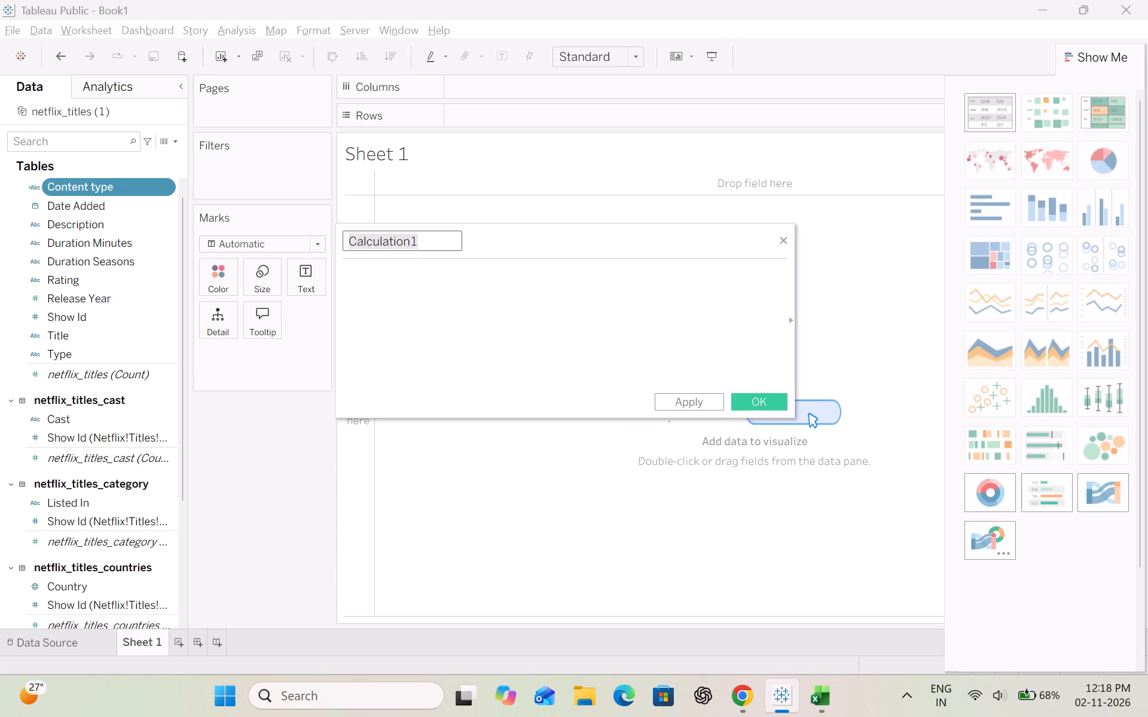
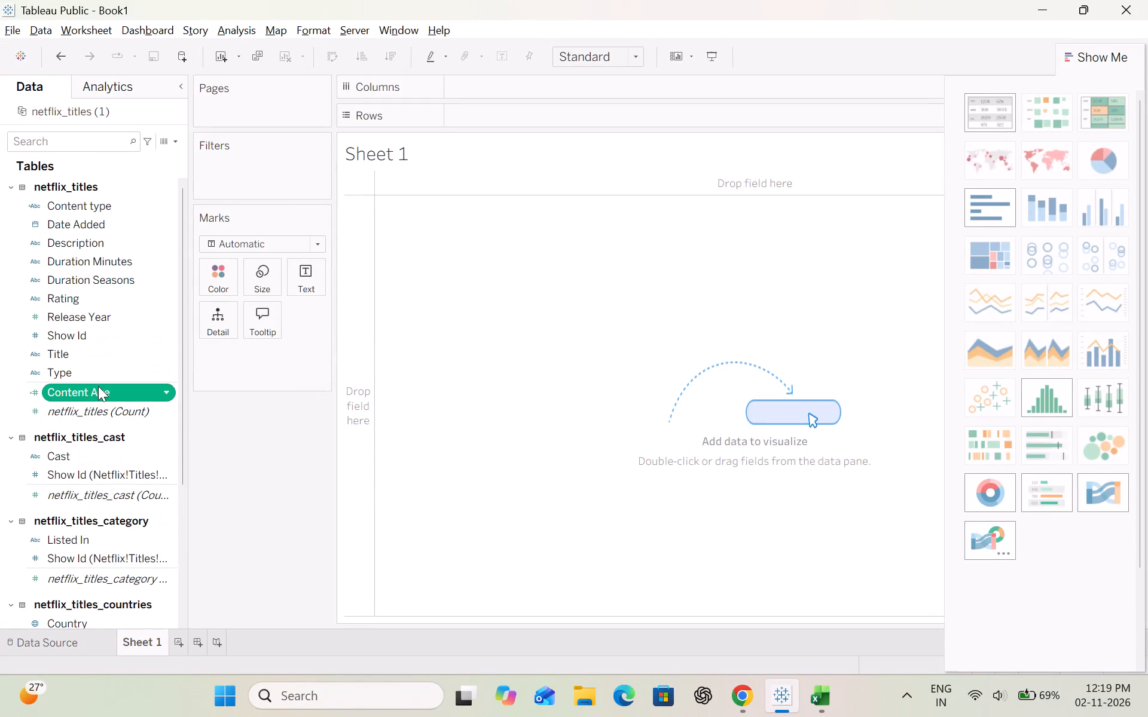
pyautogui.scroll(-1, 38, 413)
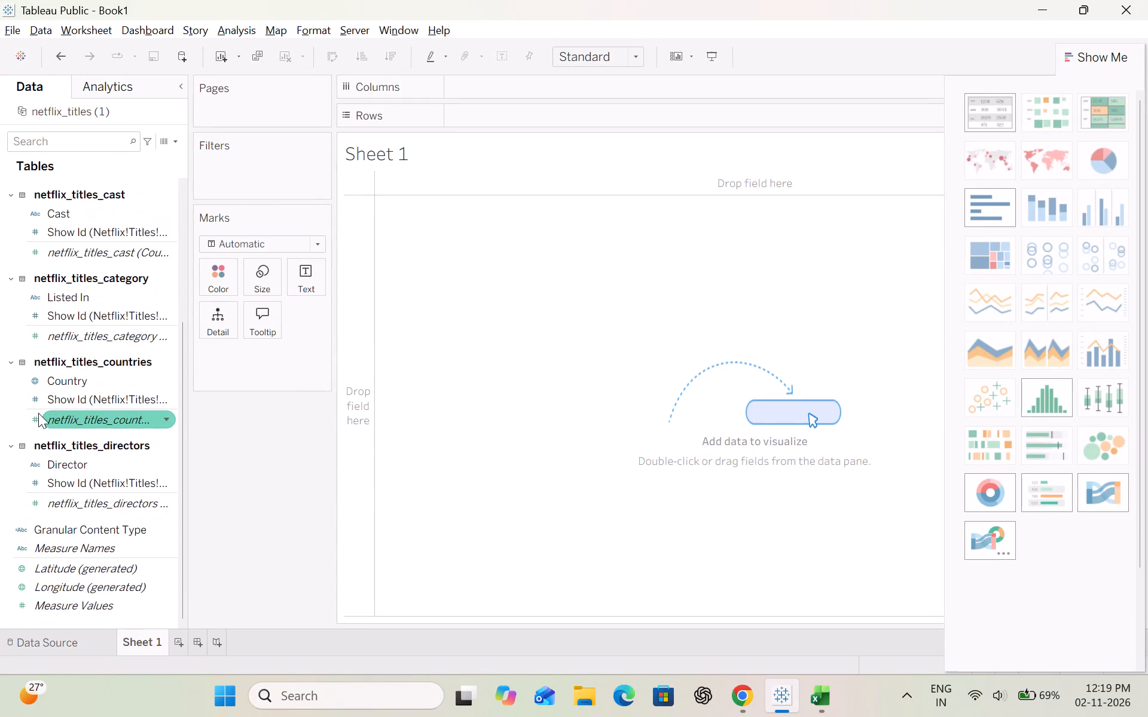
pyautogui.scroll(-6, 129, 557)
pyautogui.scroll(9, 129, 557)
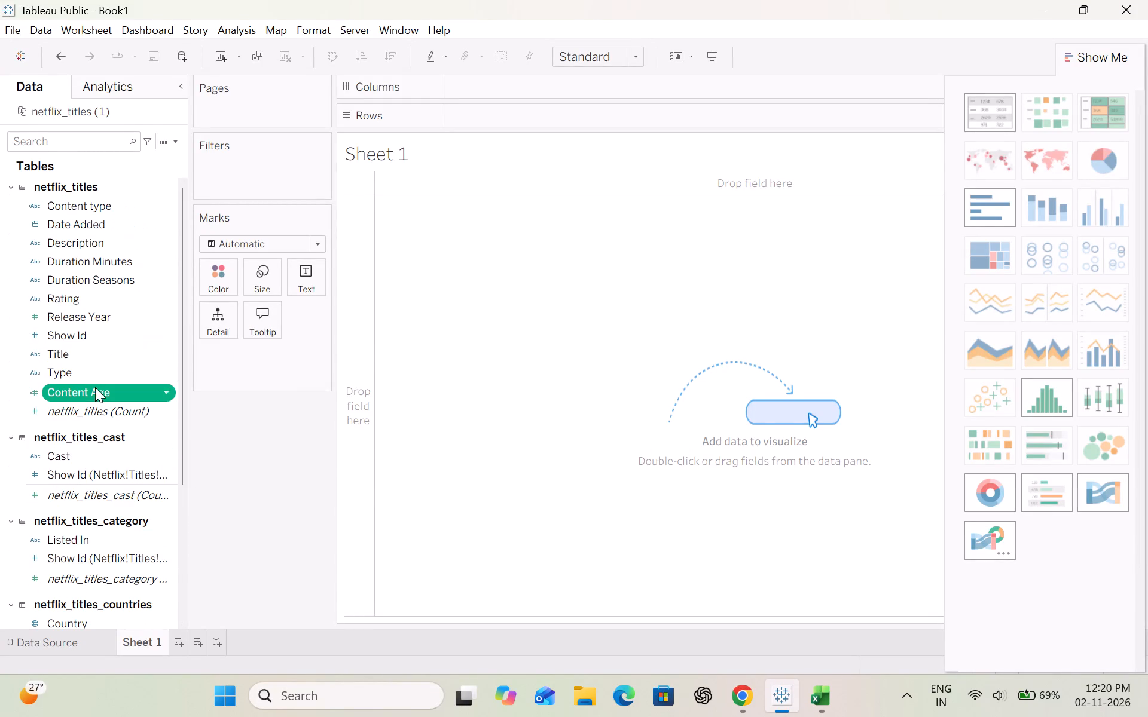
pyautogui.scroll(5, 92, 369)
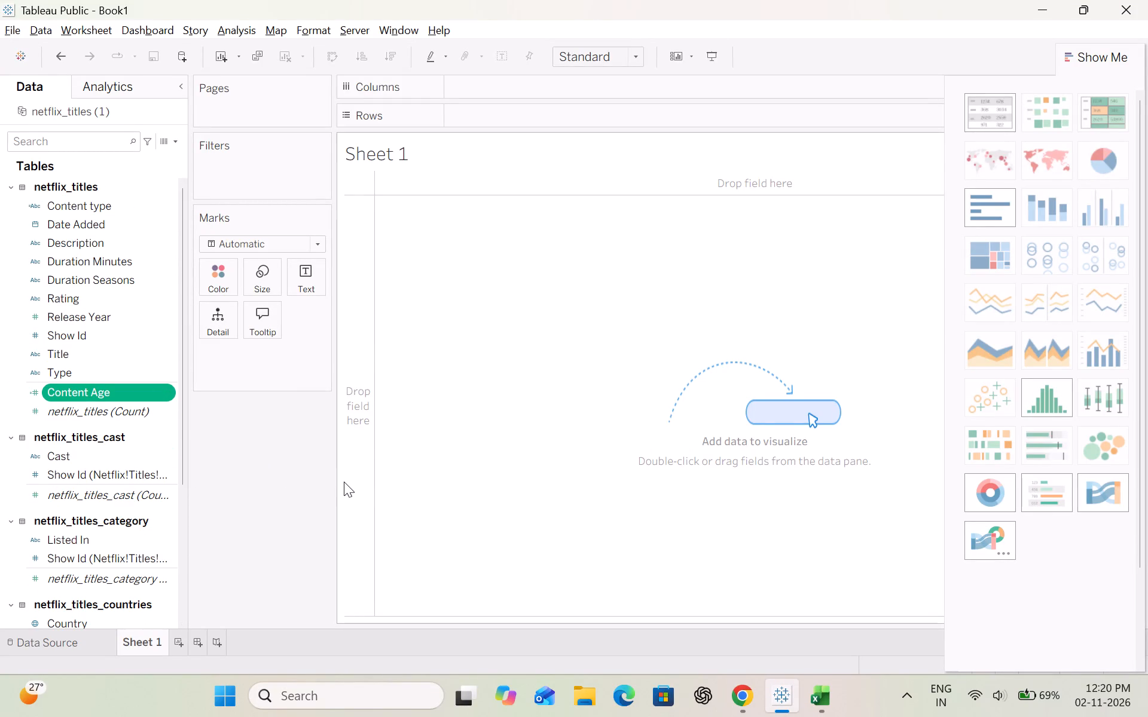
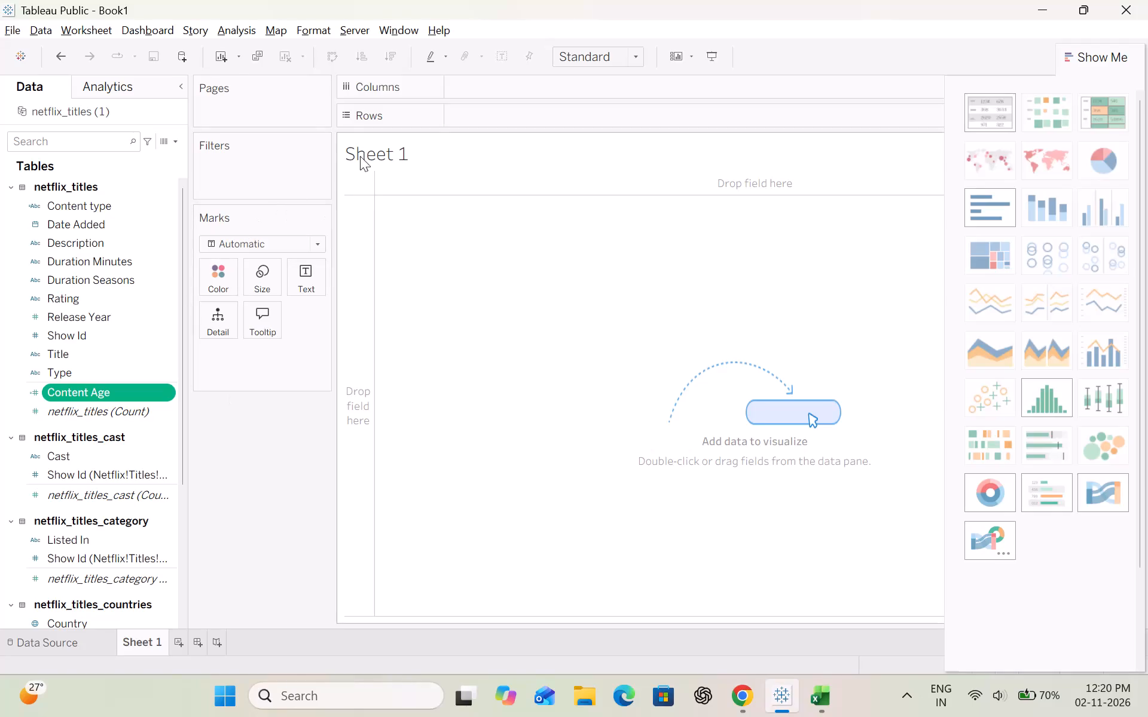
# Start a new calculated field for the netflix_titles data.
pyautogui.click(230, 33)
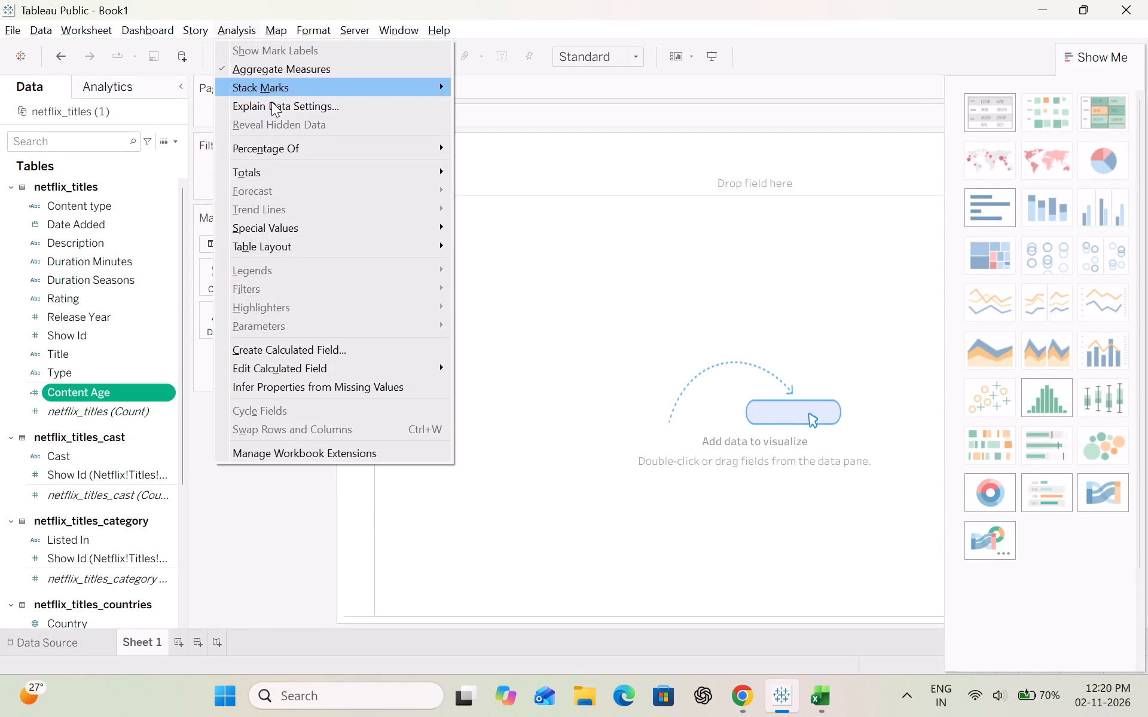
pyautogui.click(337, 351)
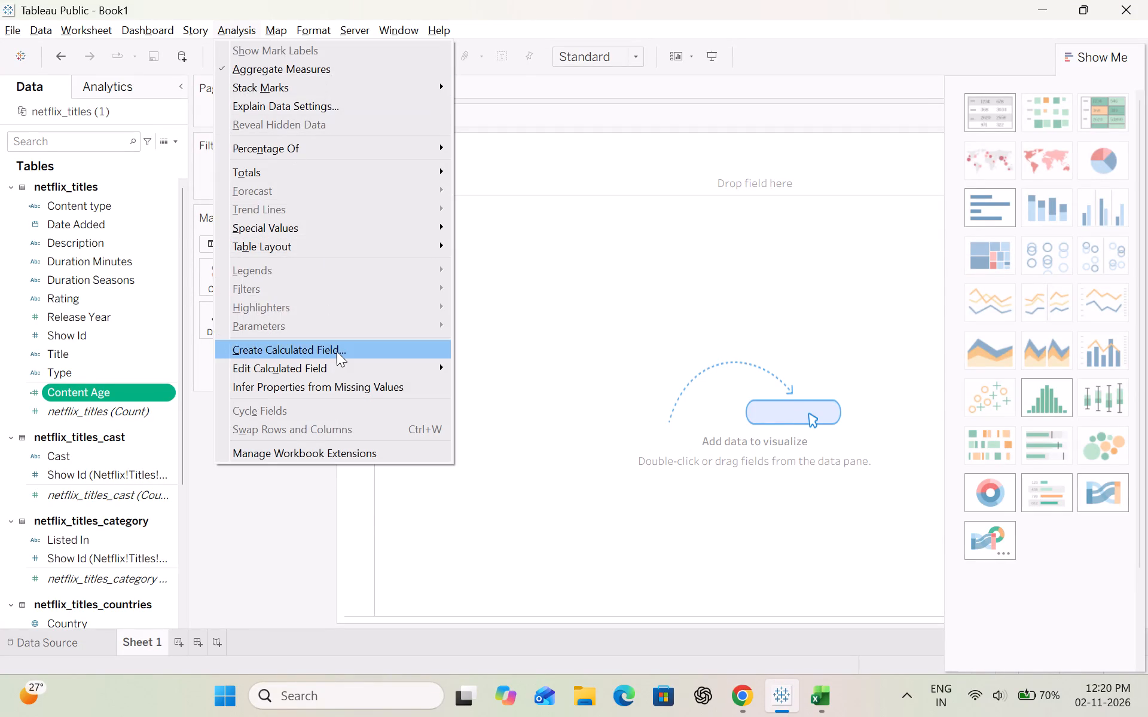
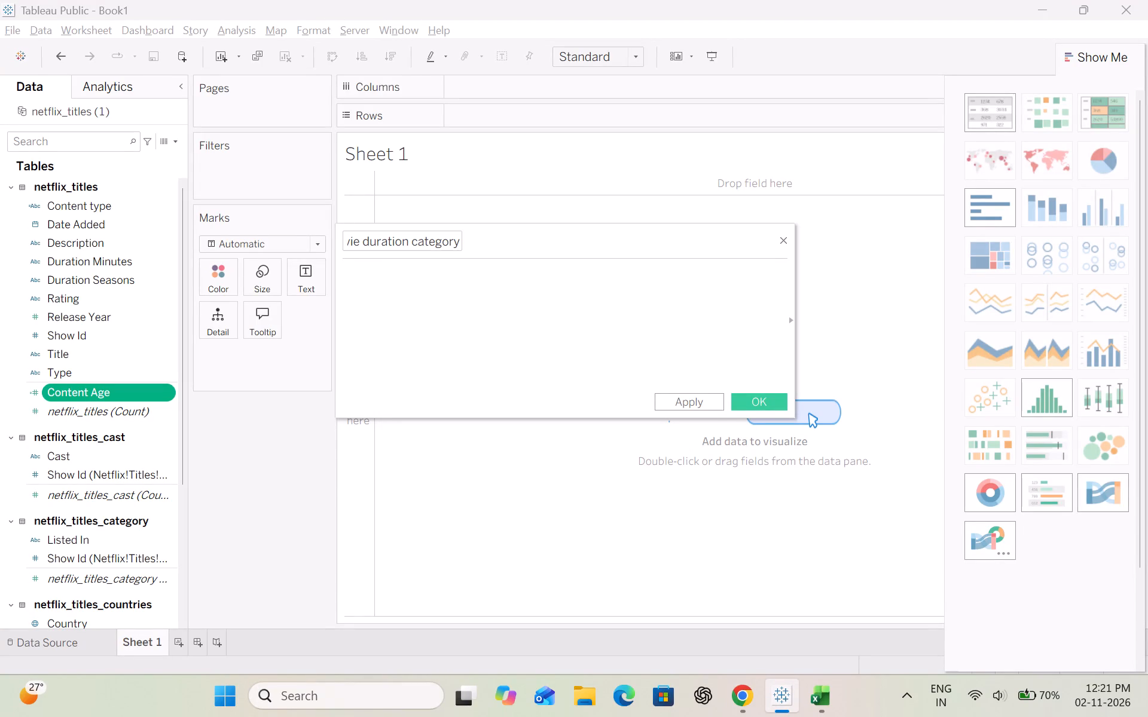
# Define the movie duration category field, labelling null Duration Minutes "N/A (TV Series / Unknown)" and banding the rest at 40, 90 and 150 minutes.
pyautogui.hotkey('ctrl', 'v')
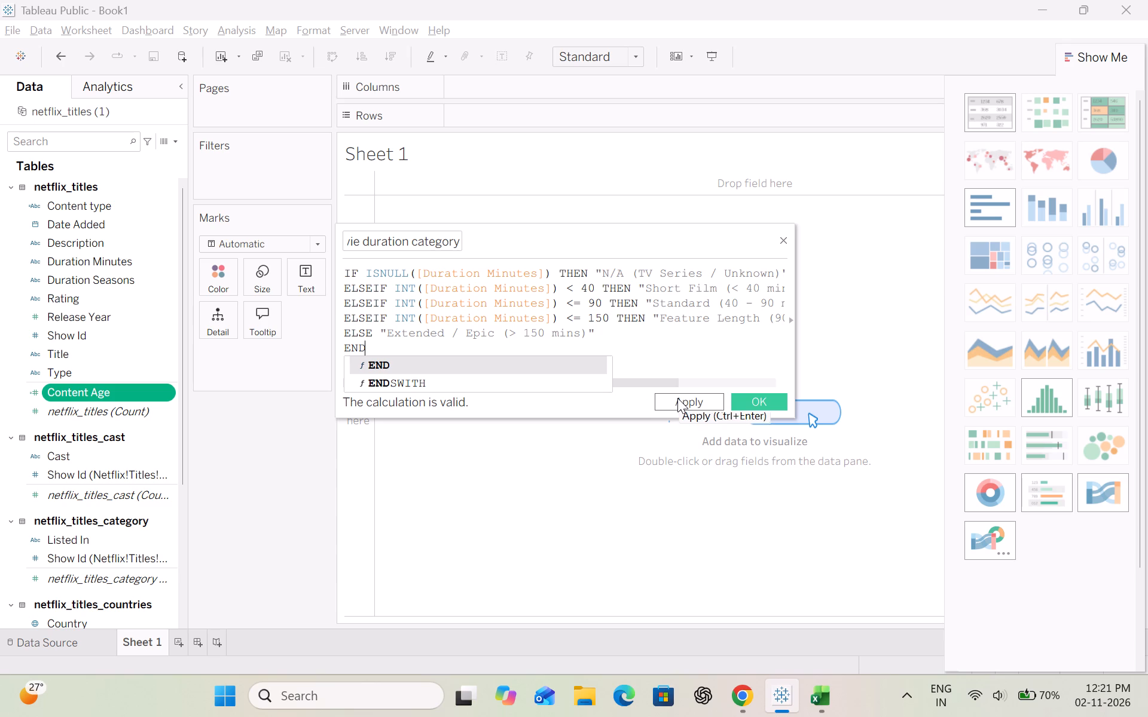
pyautogui.click(712, 402)
pyautogui.click(755, 404)
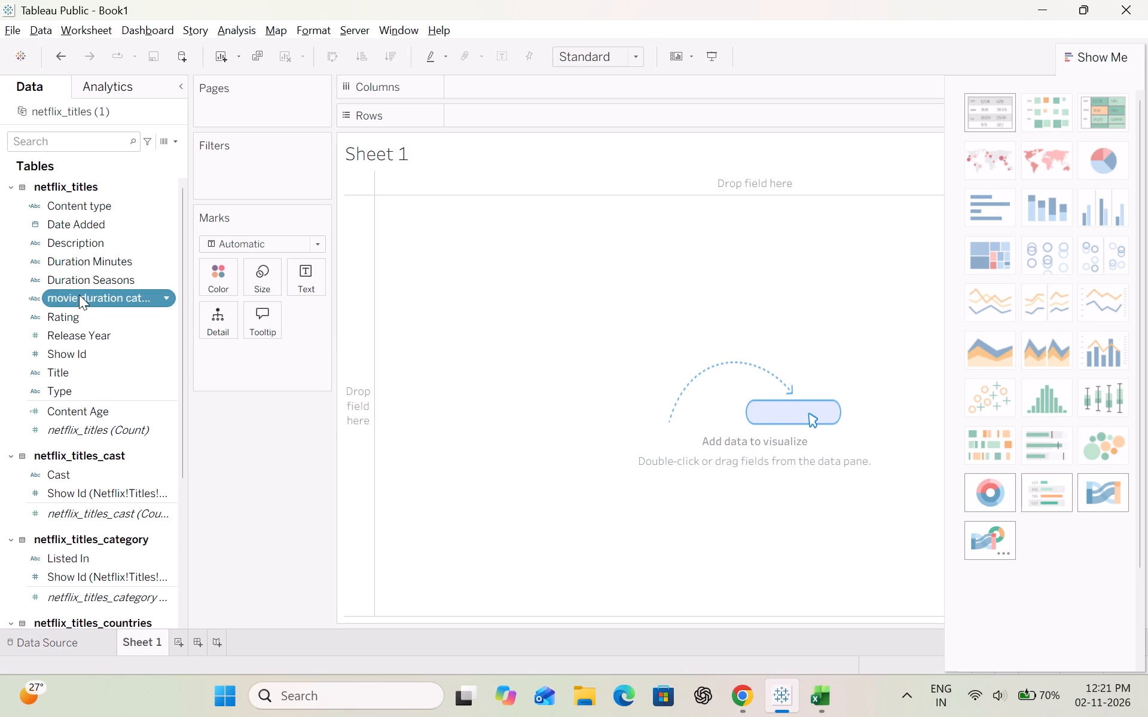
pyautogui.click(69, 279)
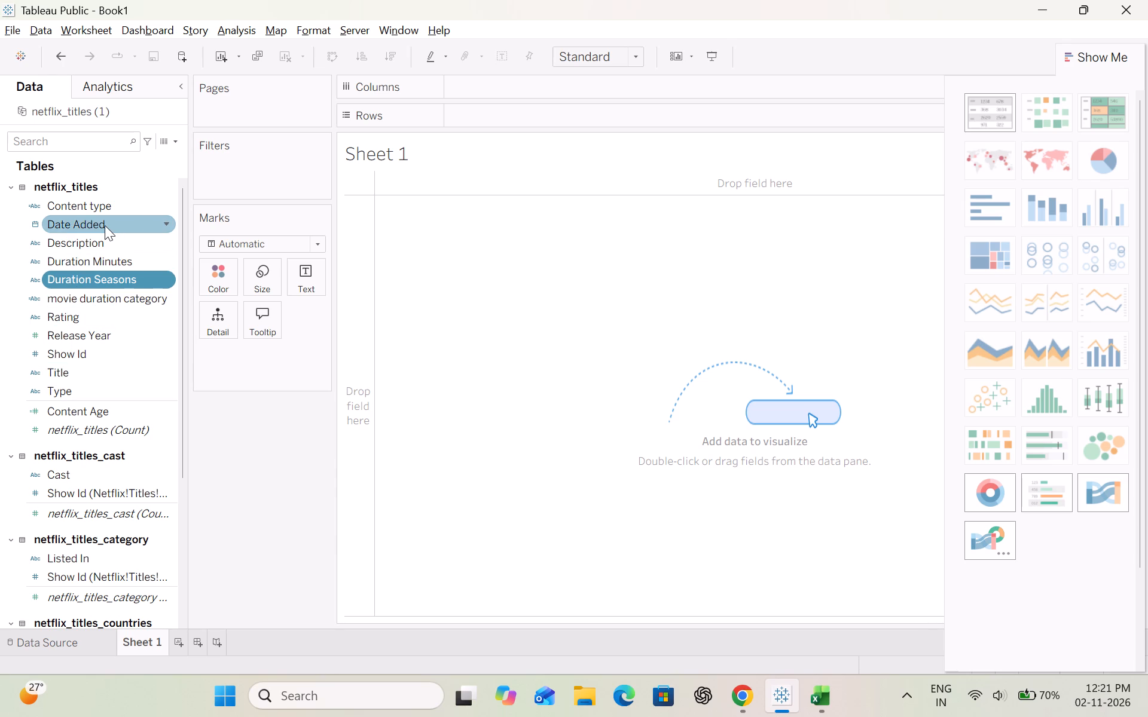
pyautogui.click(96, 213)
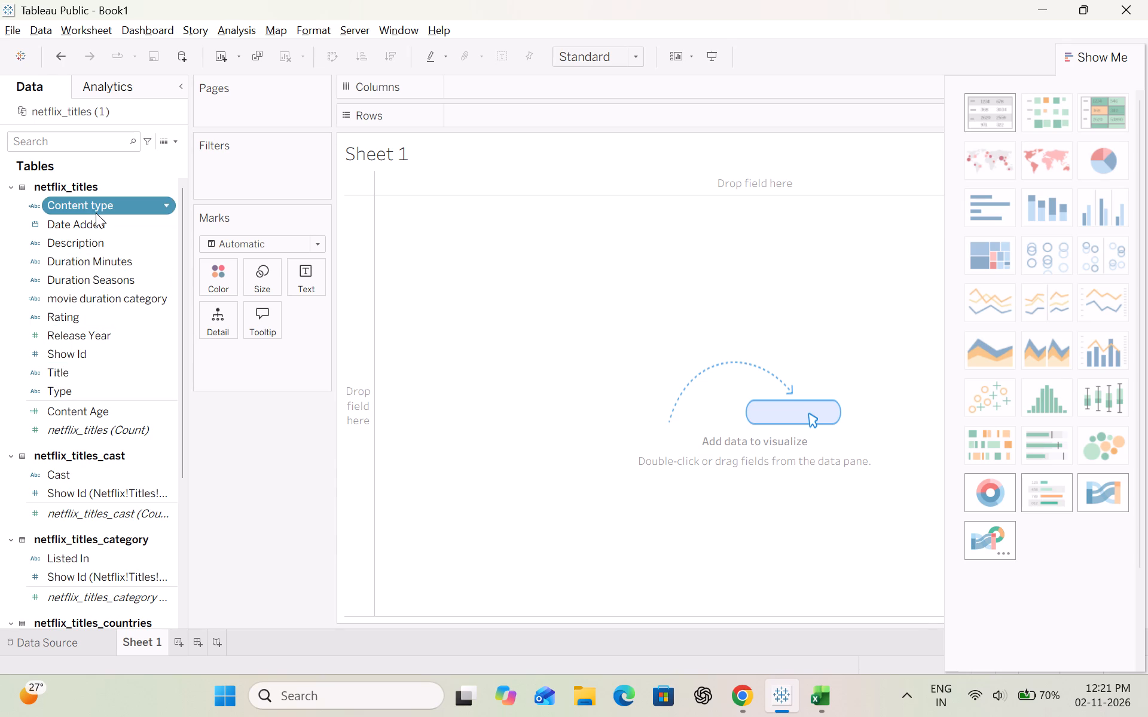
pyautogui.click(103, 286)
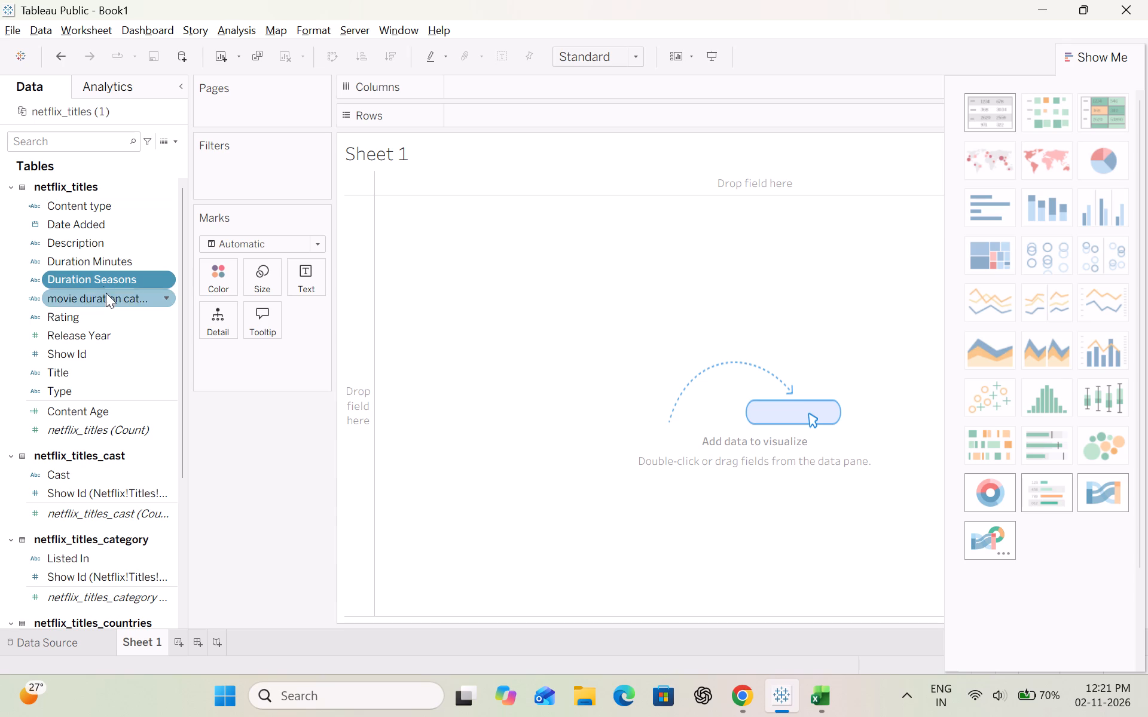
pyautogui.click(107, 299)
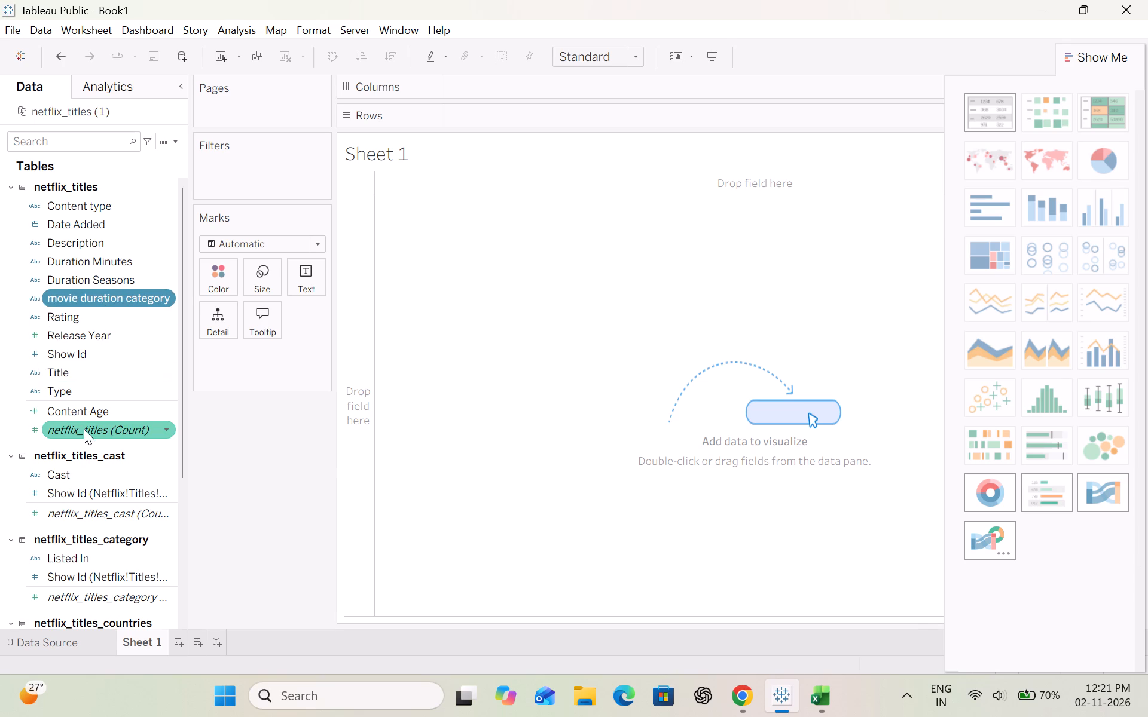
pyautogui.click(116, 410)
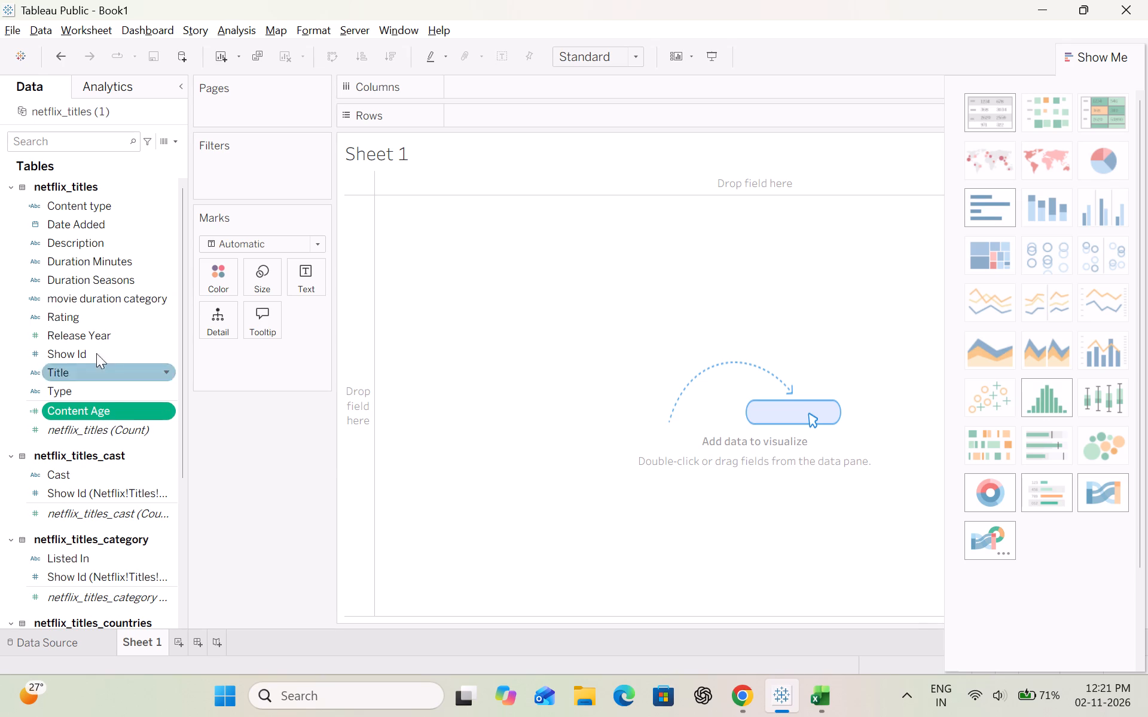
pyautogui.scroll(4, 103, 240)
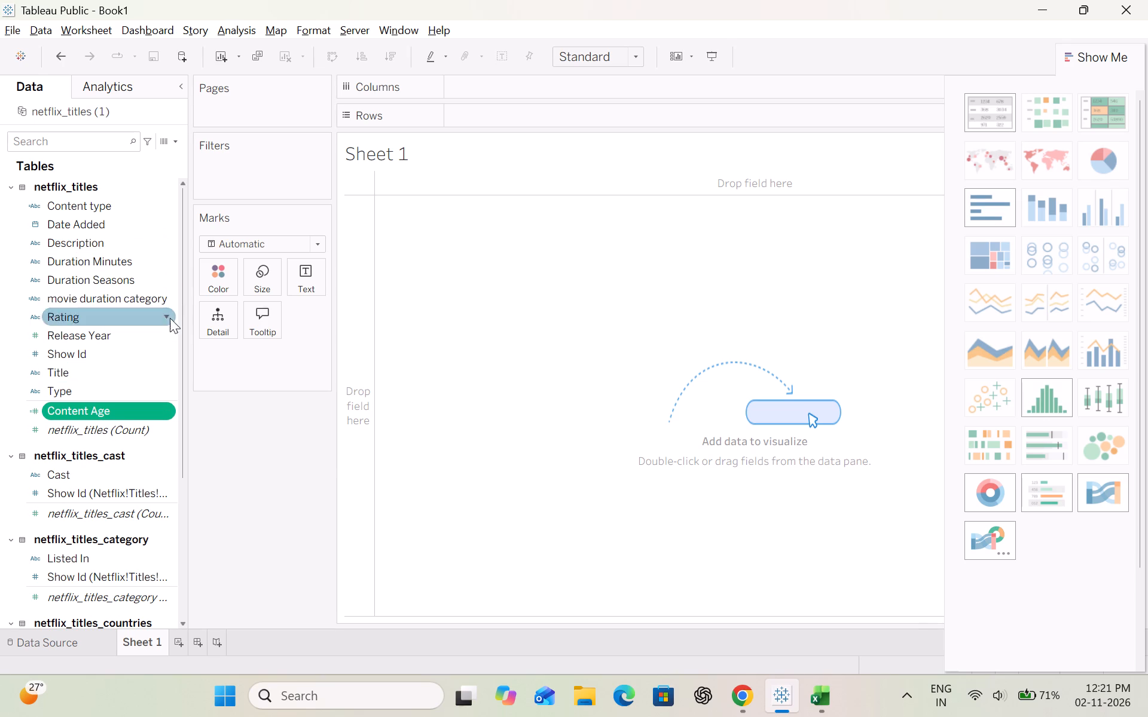
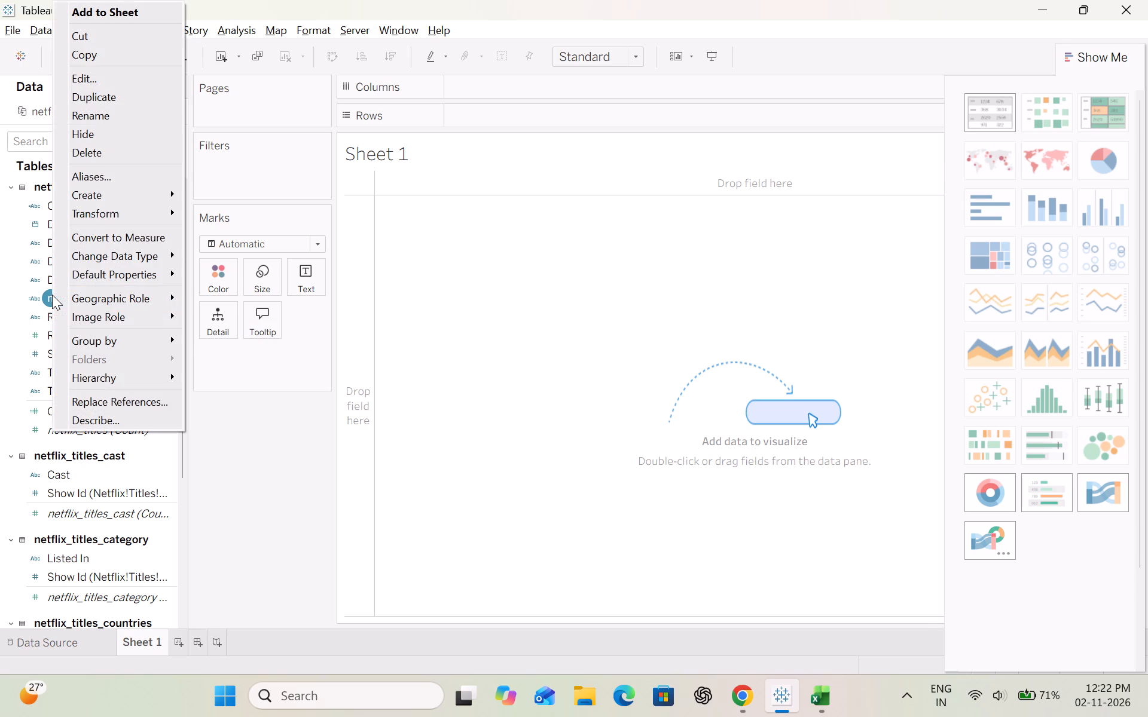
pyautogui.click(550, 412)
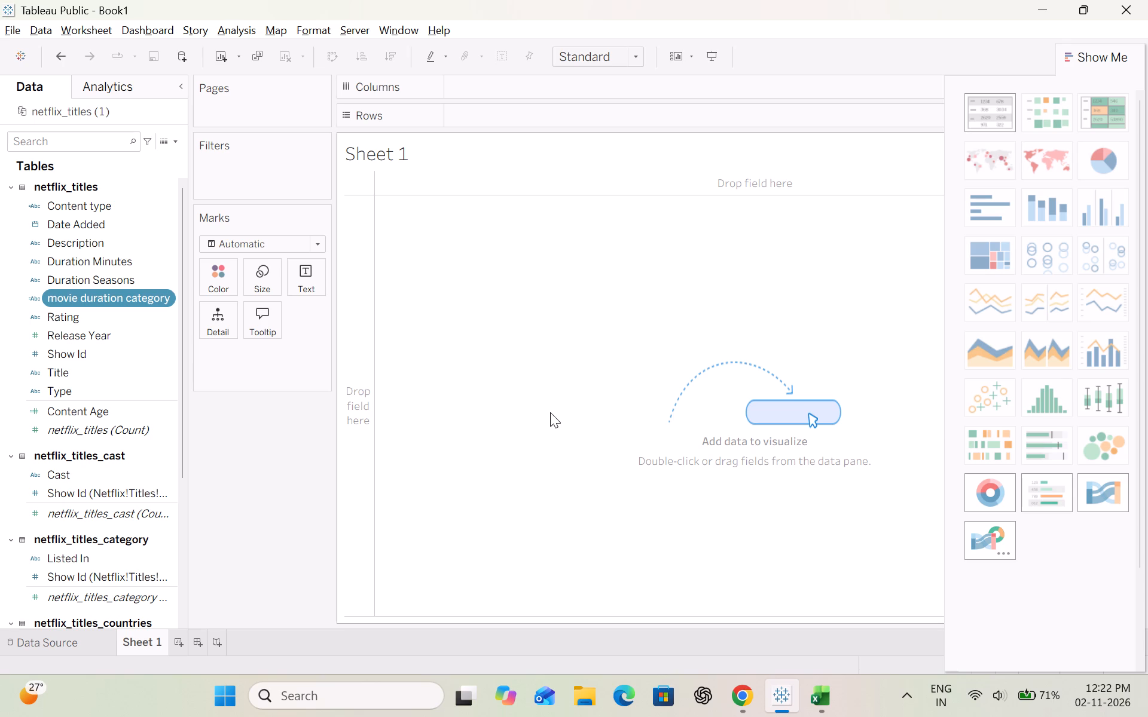
# Rename the movie duration category field as "Movie duration category" with a capital M.
pyautogui.rightClick(107, 304)
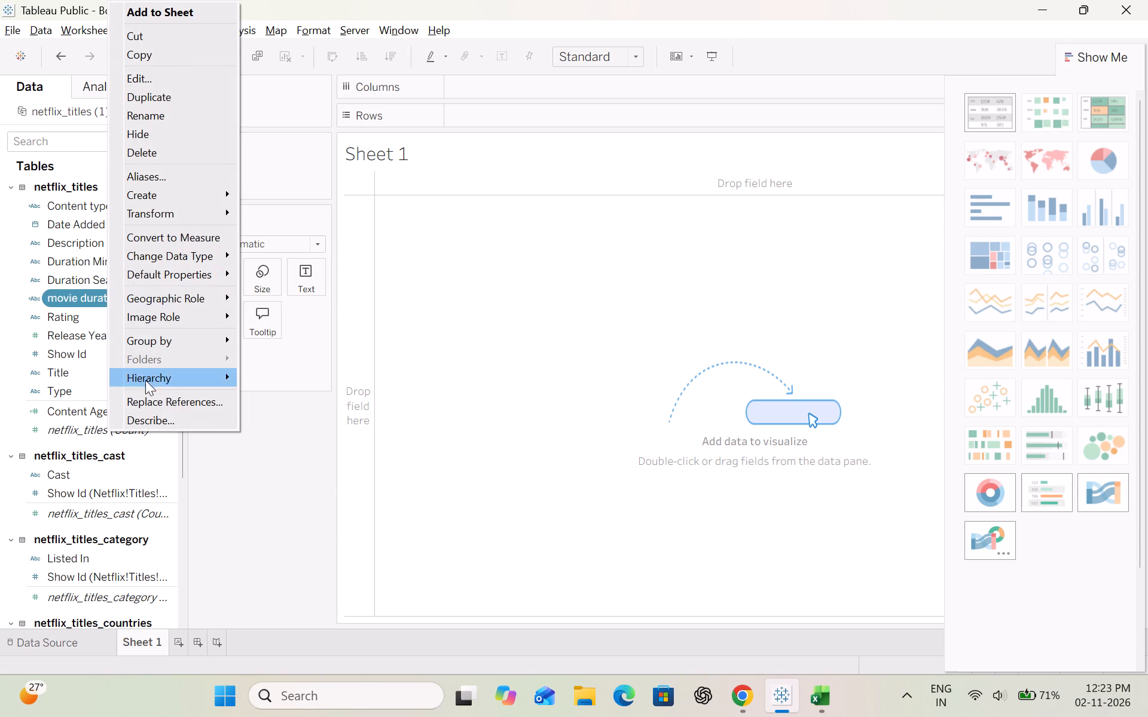
pyautogui.click(148, 112)
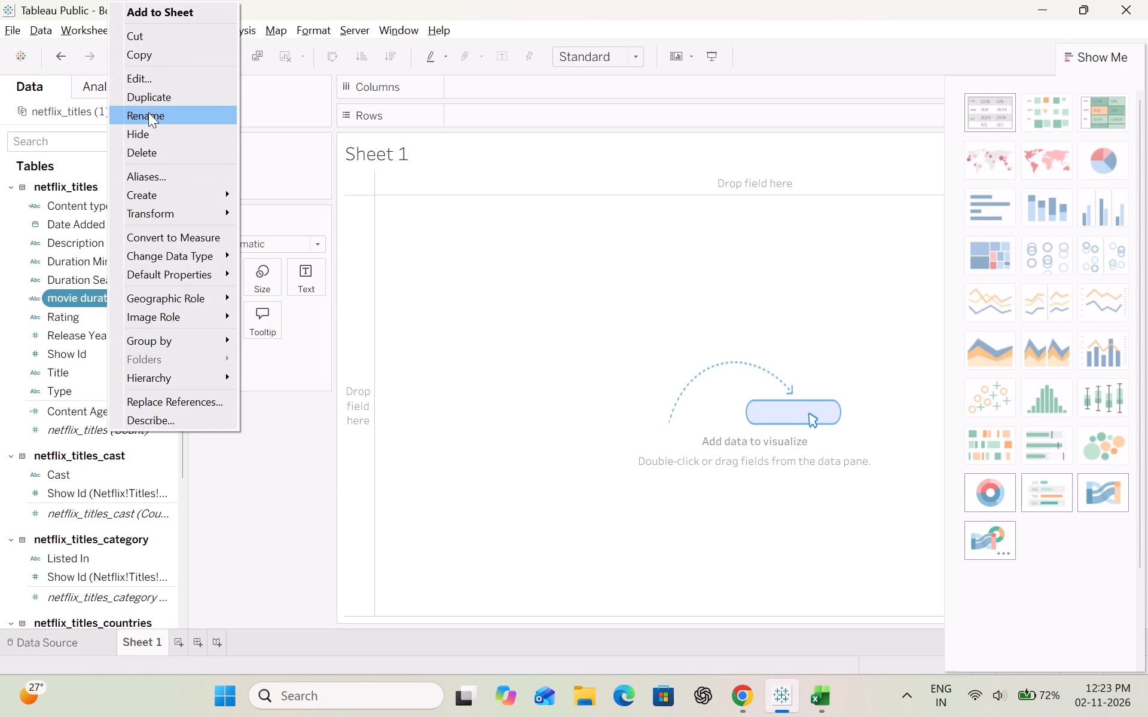
pyautogui.click(57, 299)
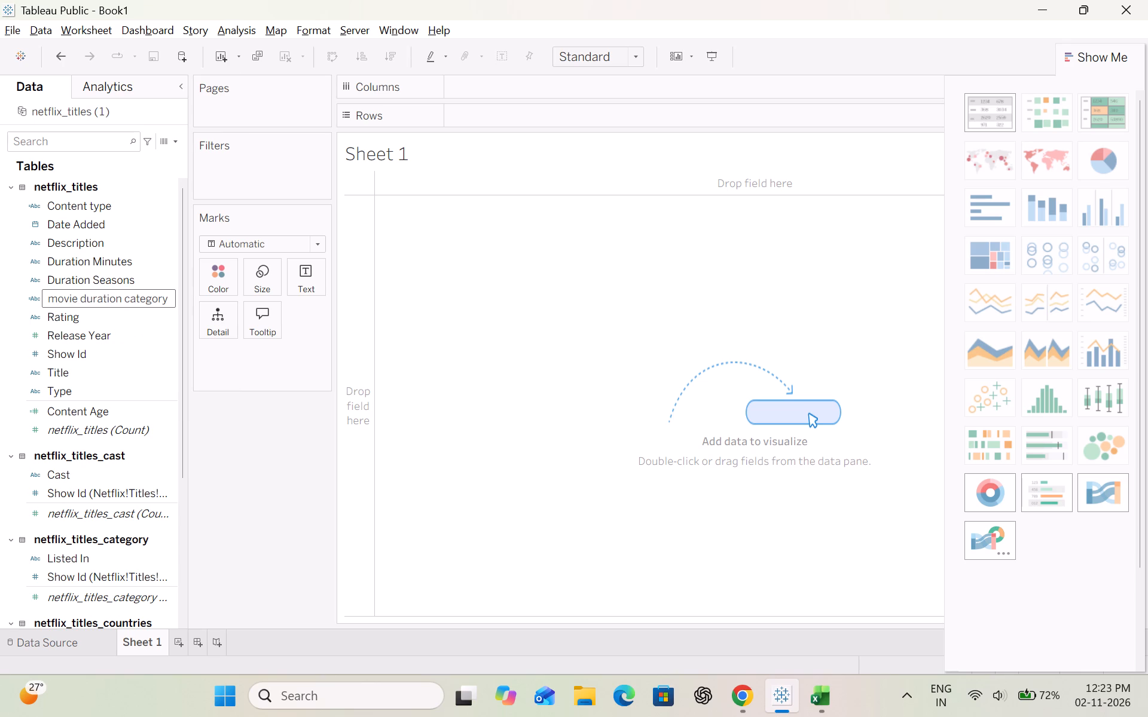
pyautogui.press('BackSpace')
pyautogui.press('Return')
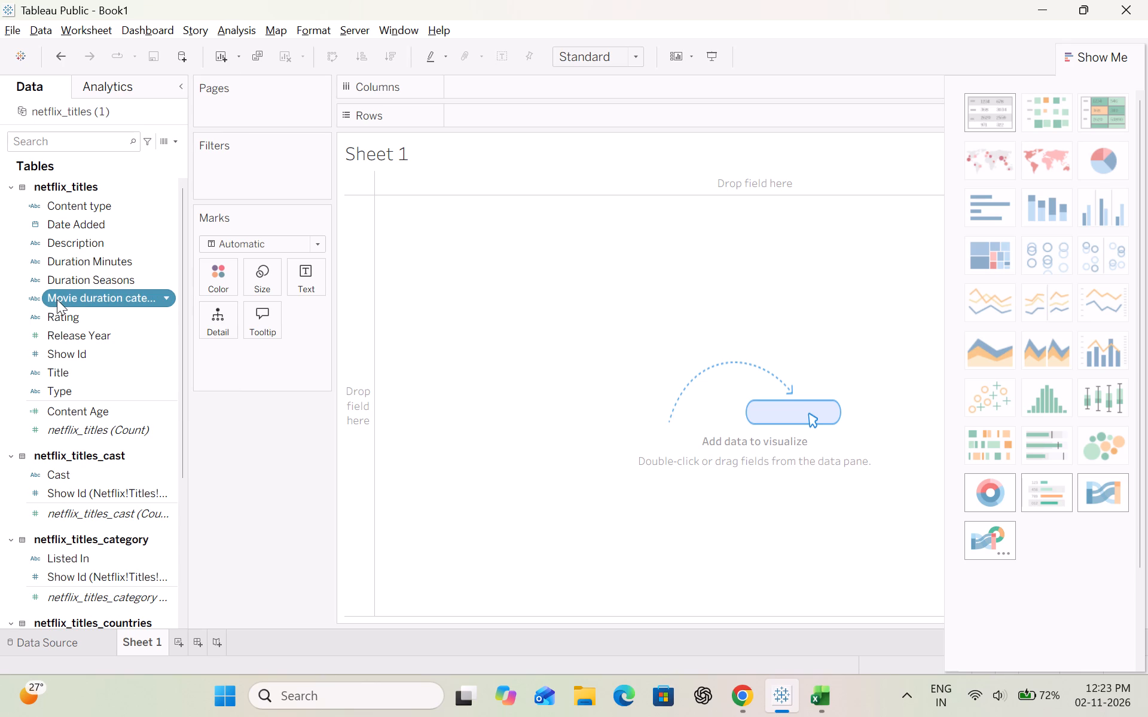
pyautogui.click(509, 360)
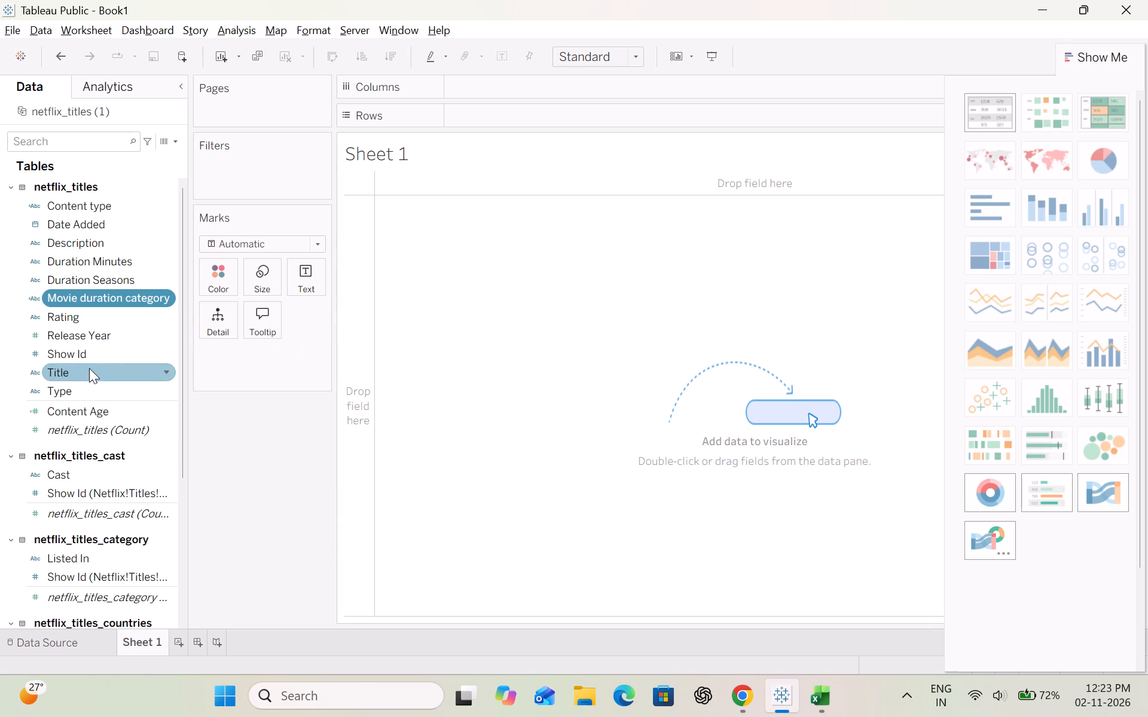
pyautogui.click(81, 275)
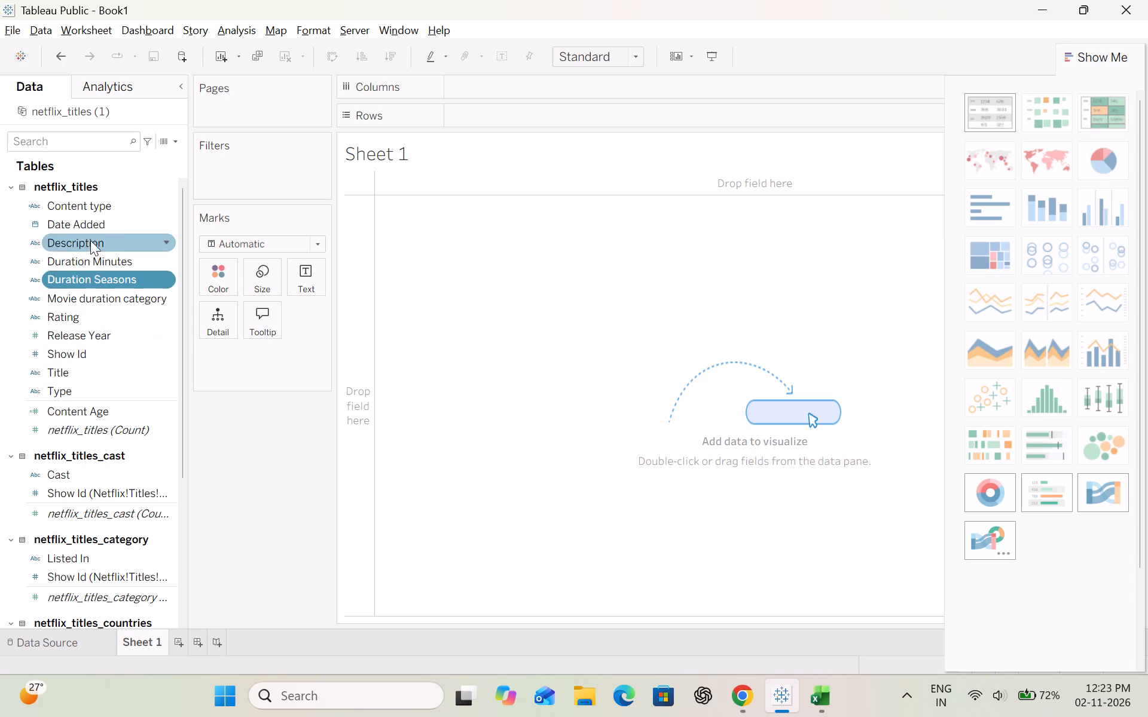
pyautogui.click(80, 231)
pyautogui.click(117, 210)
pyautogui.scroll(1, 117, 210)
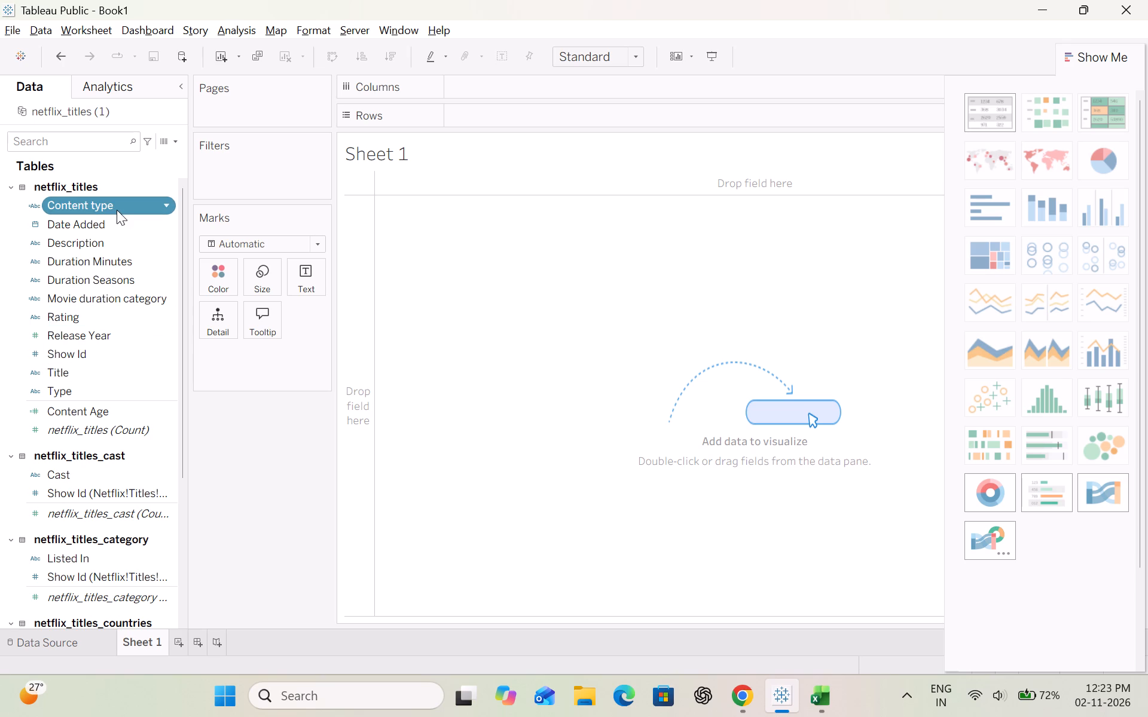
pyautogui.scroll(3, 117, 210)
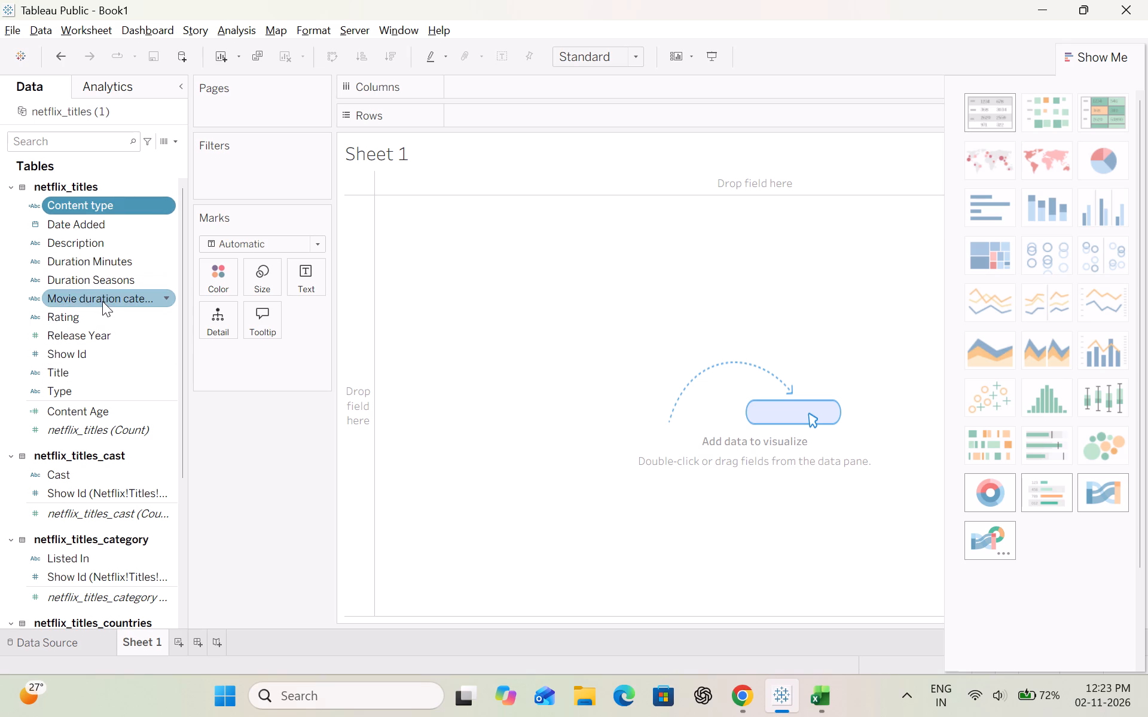
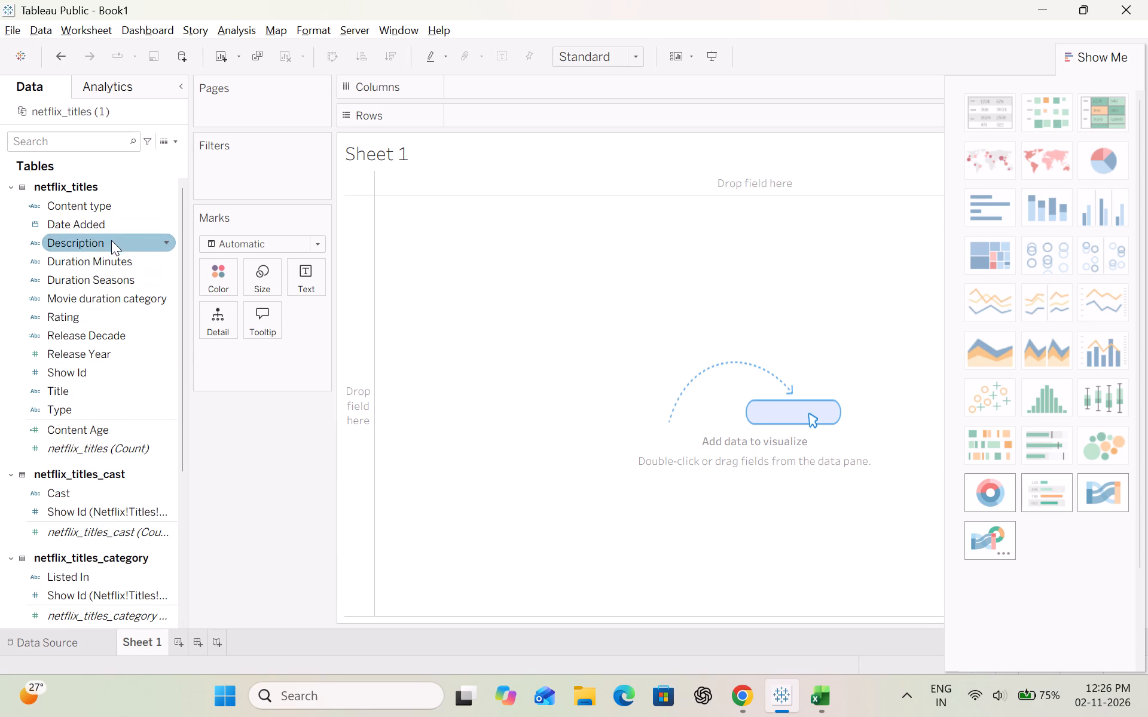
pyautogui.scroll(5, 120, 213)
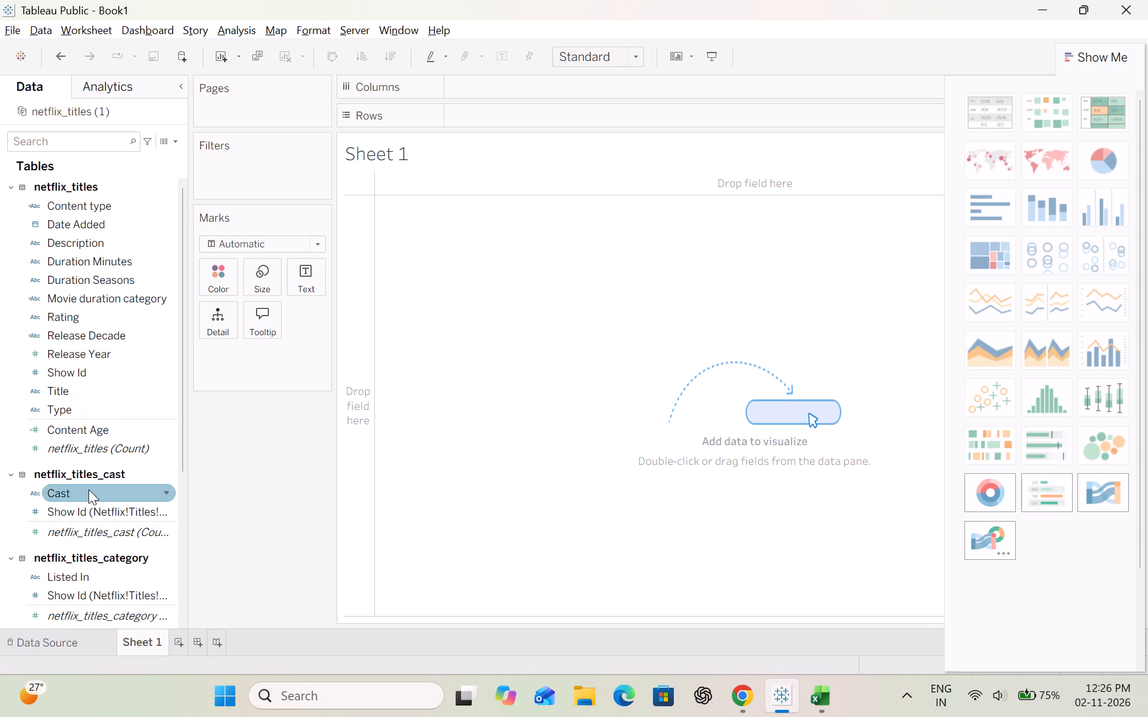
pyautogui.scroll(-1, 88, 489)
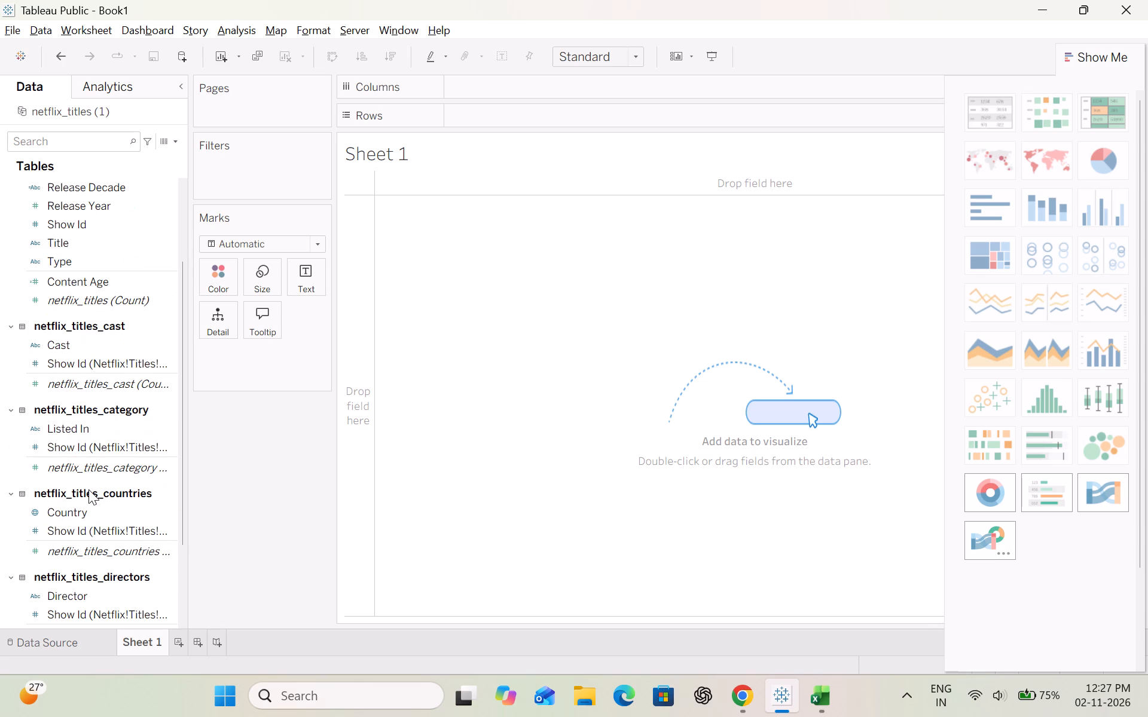
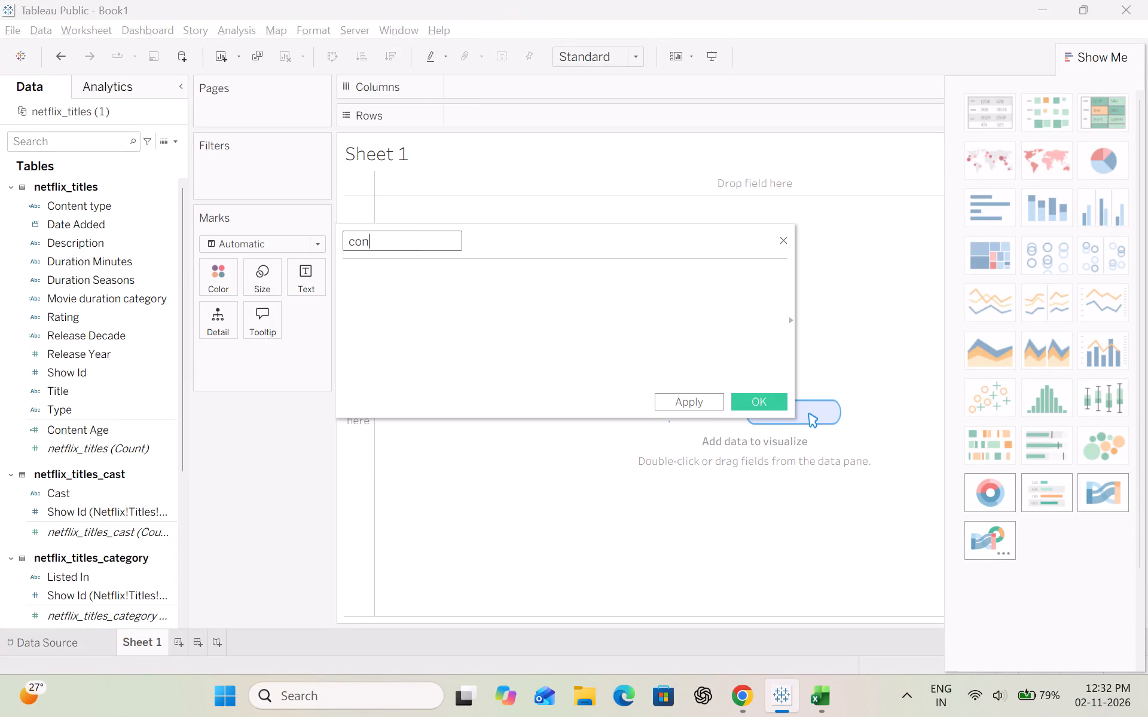
# Name the new calculated field "content availability gap (years)" and apply it with the formula left empty.
pyautogui.write('tent ava')
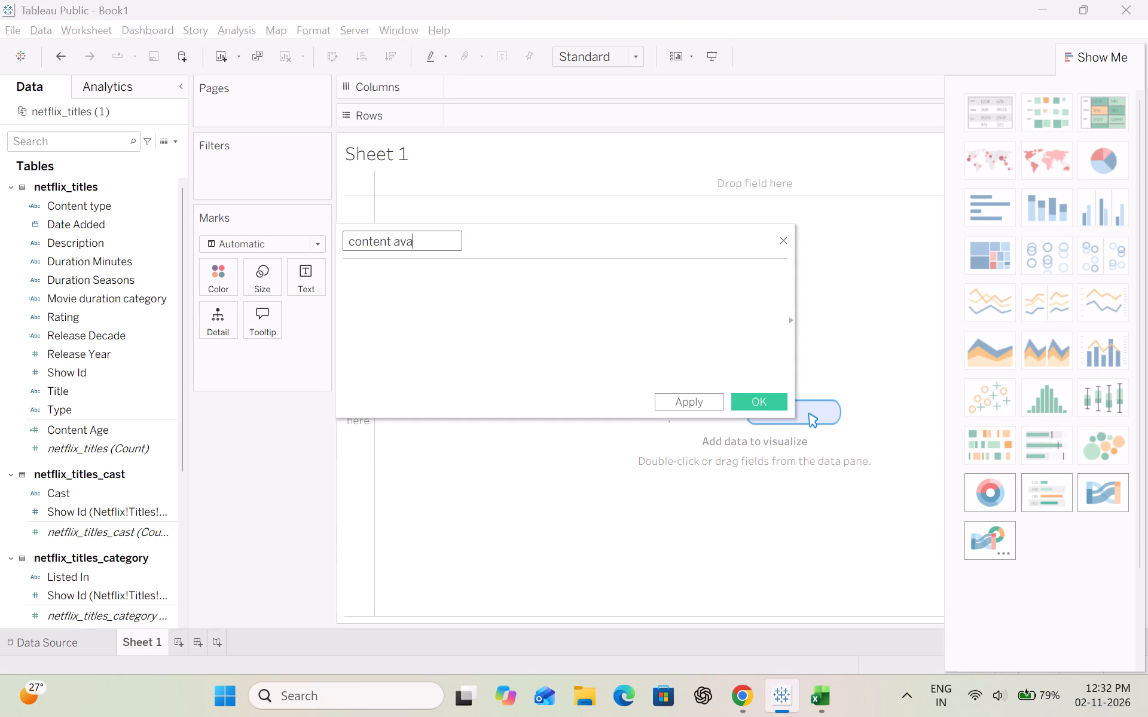
pyautogui.write('ilability')
pyautogui.press('space')
pyautogui.write('gap')
pyautogui.press('space')
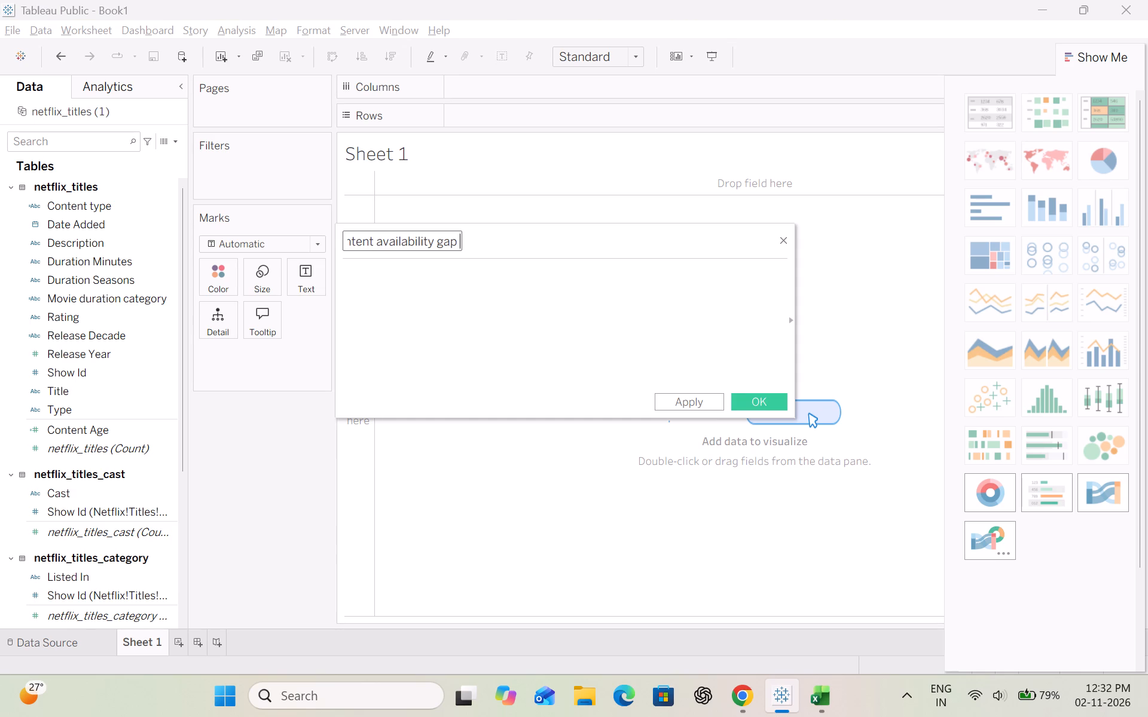
pyautogui.hotkey('shift', '(')
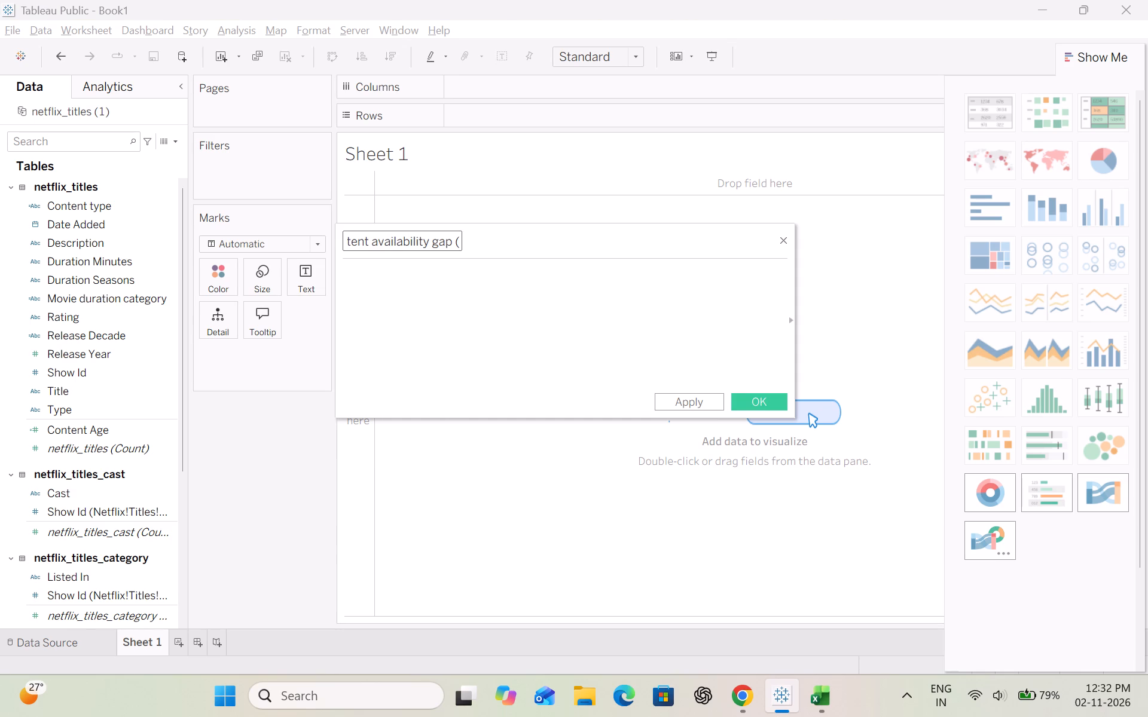
pyautogui.hotkey('shift', ')')
pyautogui.press('Left')
pyautogui.write('years')
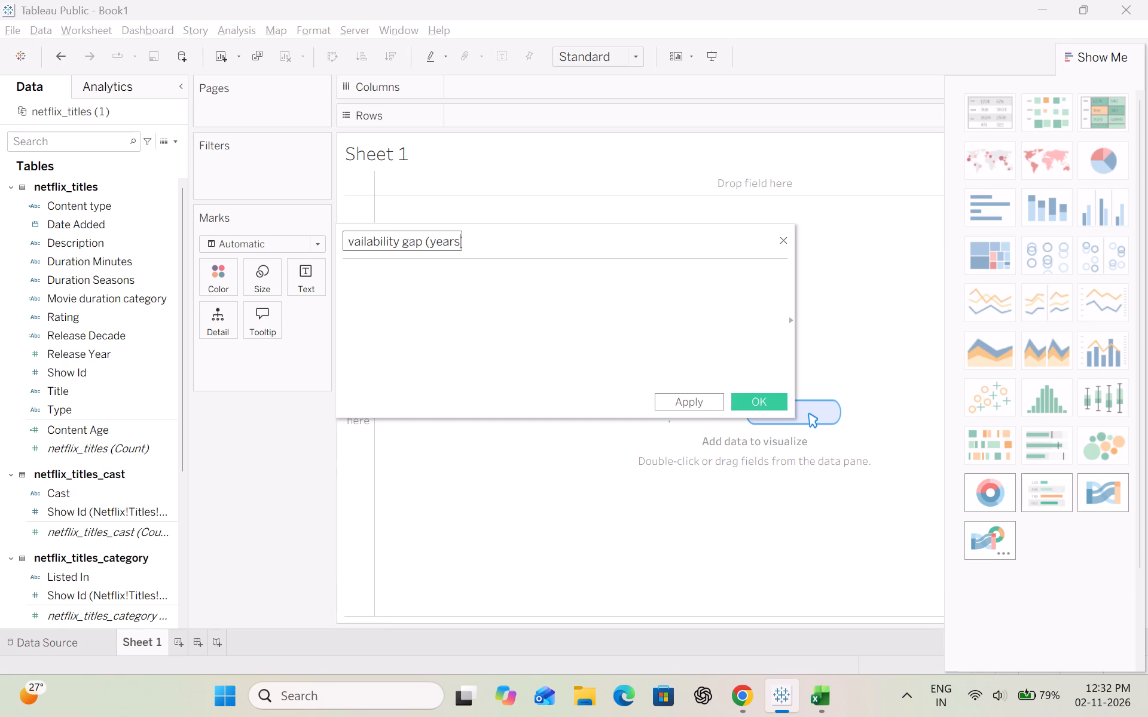
pyautogui.click(713, 402)
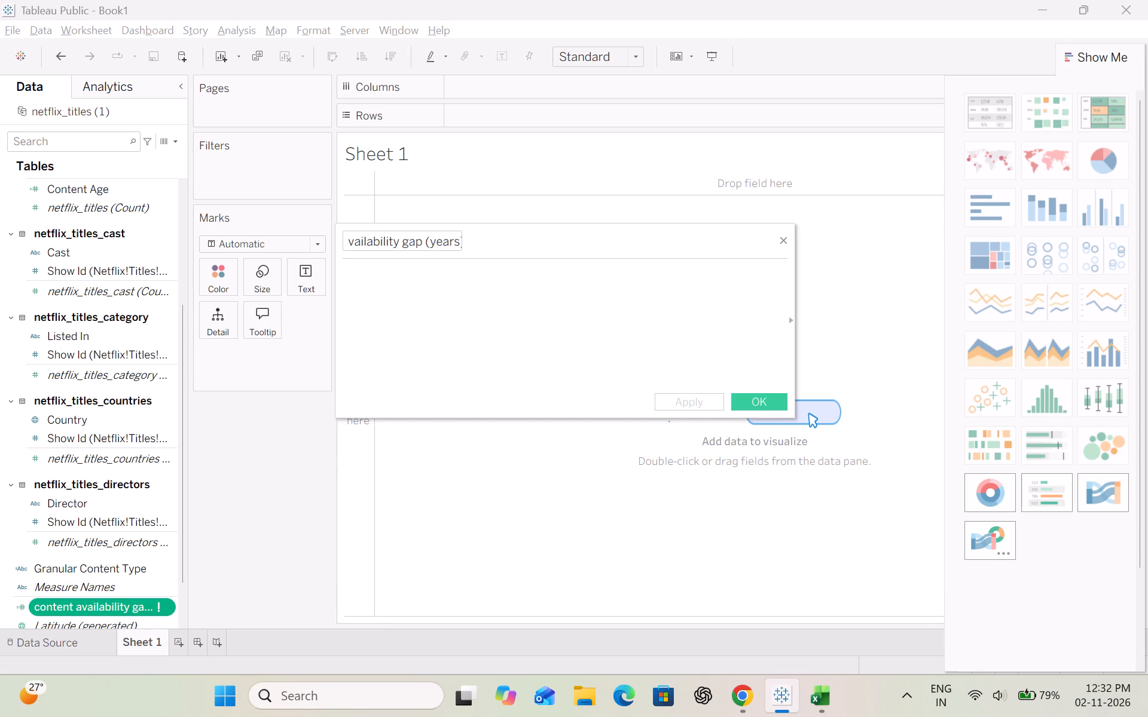
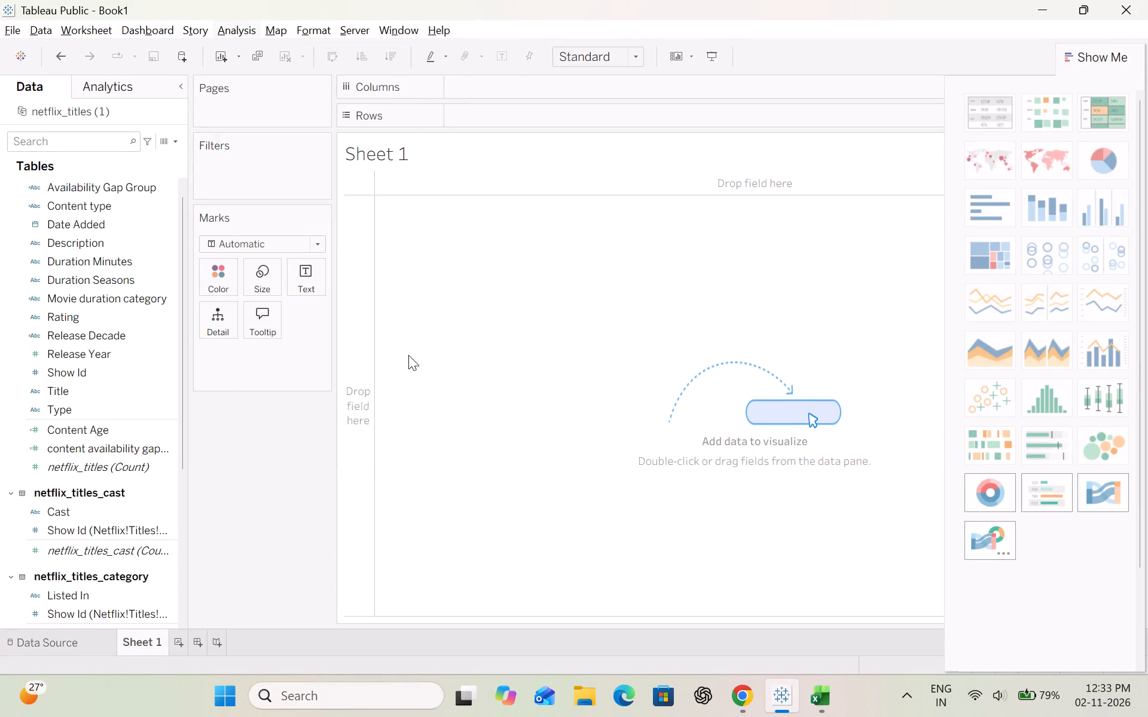
# Start naming the new calculated field with the words "Content addition".
pyautogui.write('ontent addition')
pyautogui.press('space')
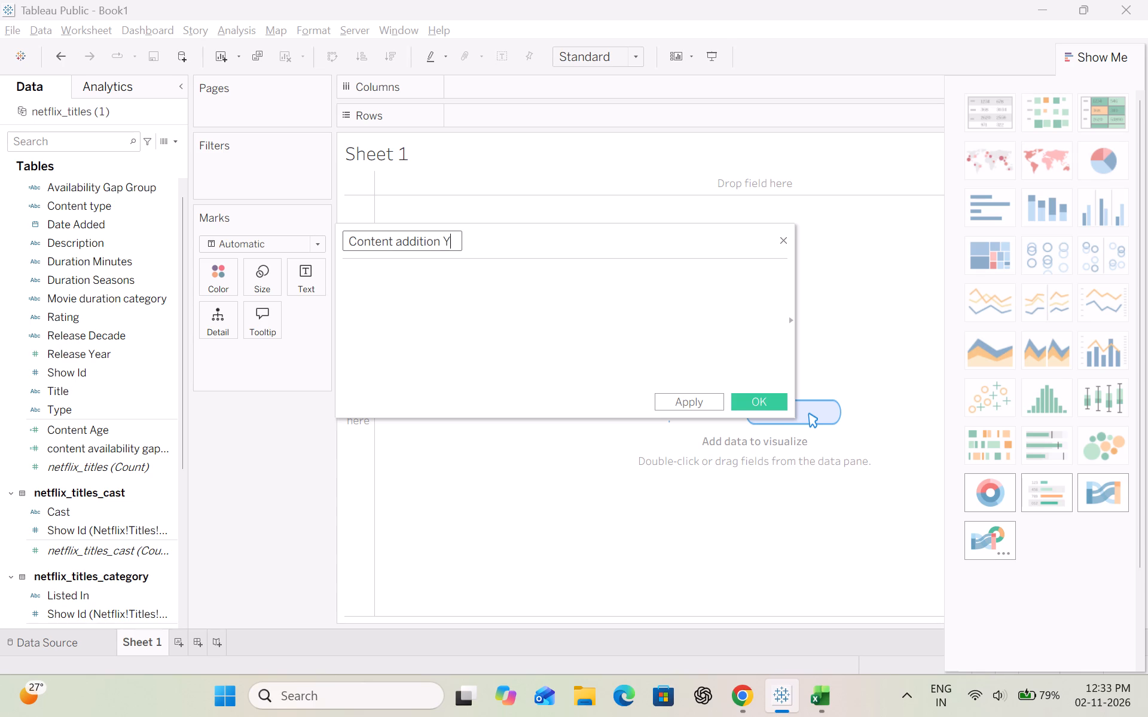
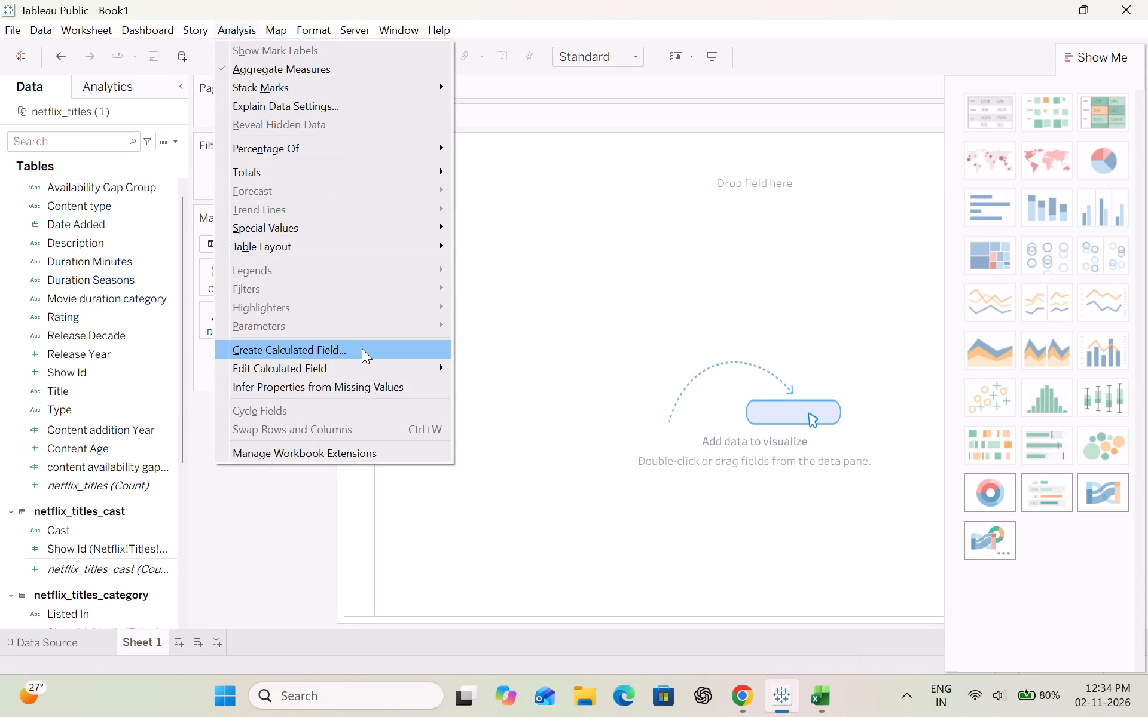
# Start a new calculated field and name it "Content Classification".
pyautogui.click(362, 348)
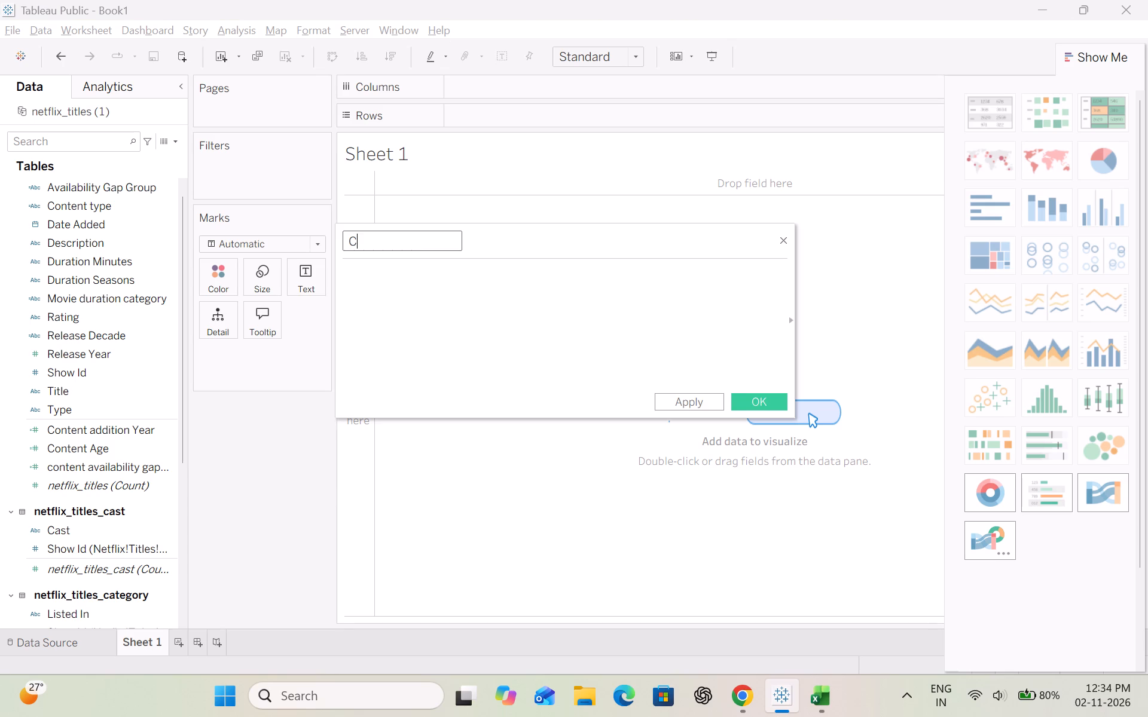
pyautogui.write('onten')
pyautogui.write('t')
pyautogui.press('space')
pyautogui.write('lassification')
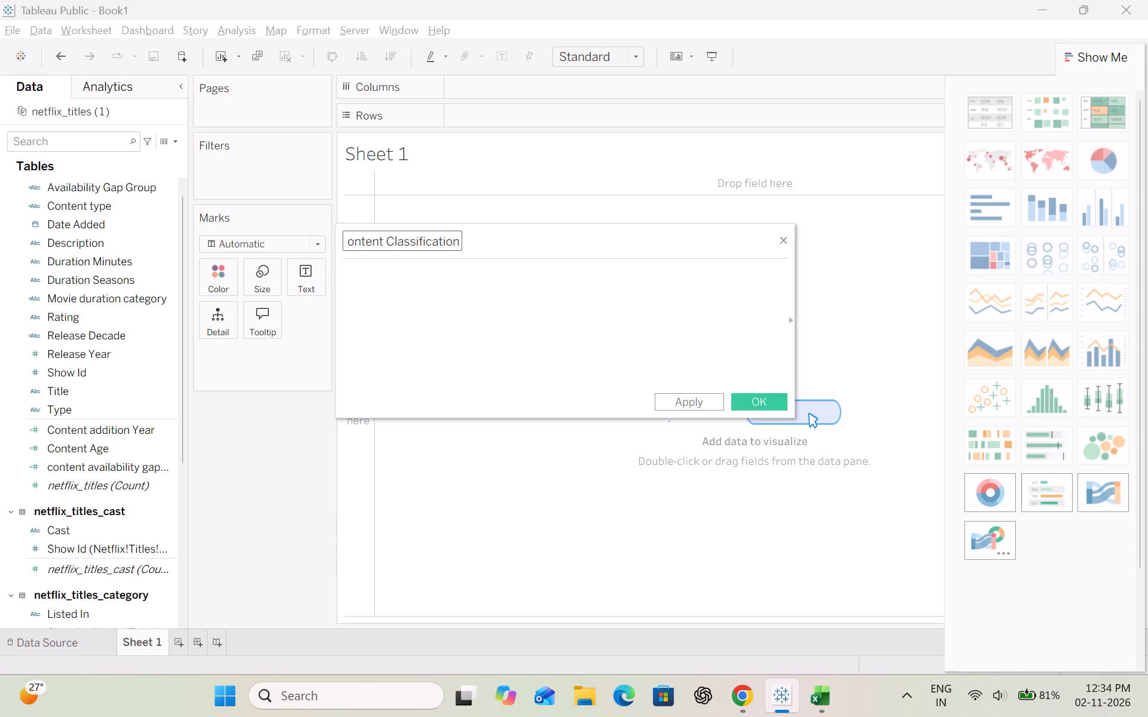
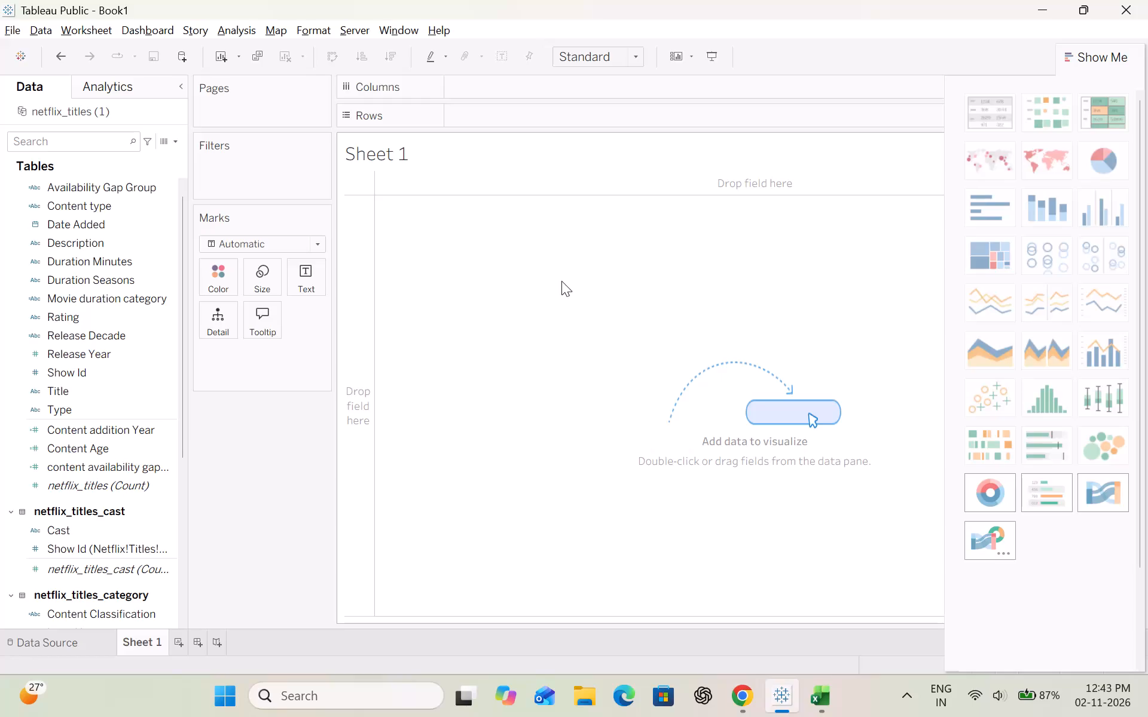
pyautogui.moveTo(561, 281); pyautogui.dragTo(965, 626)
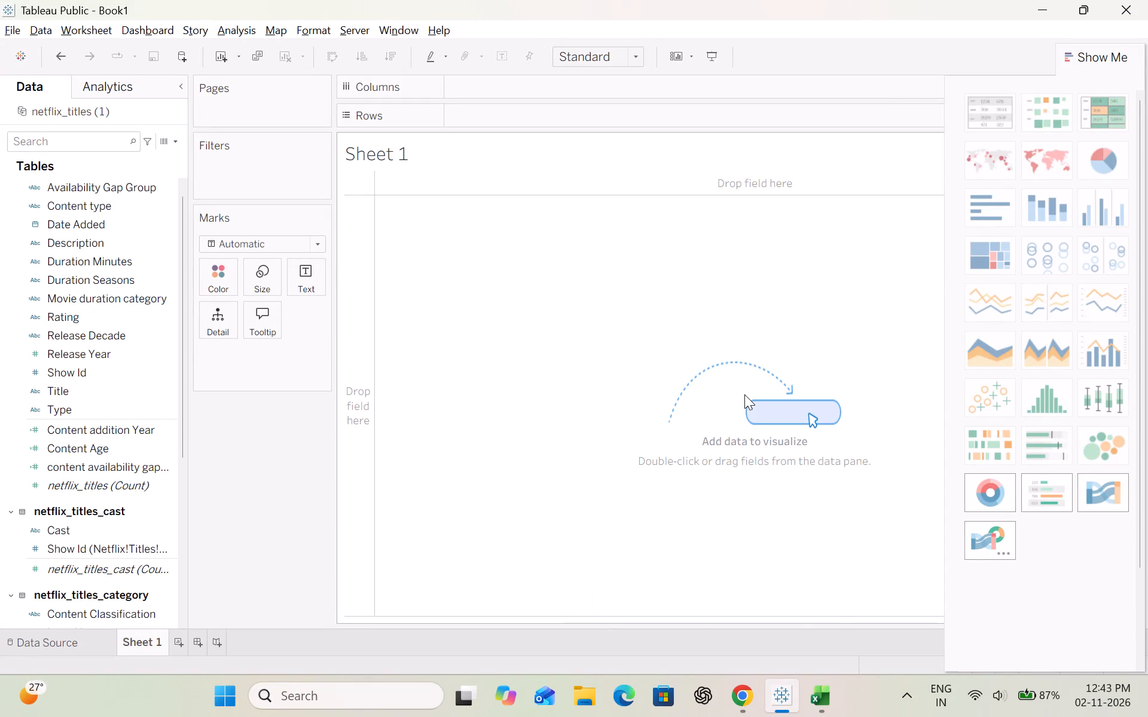
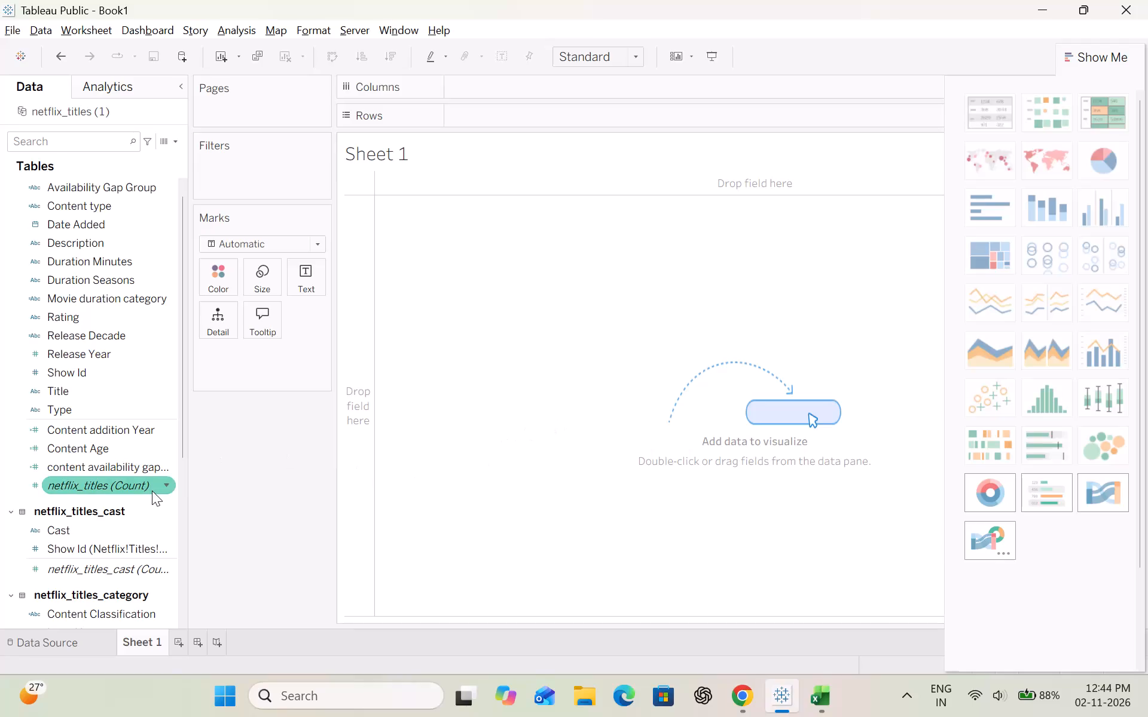
# Custom split the Country field of netflix_titles_countries on the comma separator, splitting off all columns.
pyautogui.scroll(-6, 87, 520)
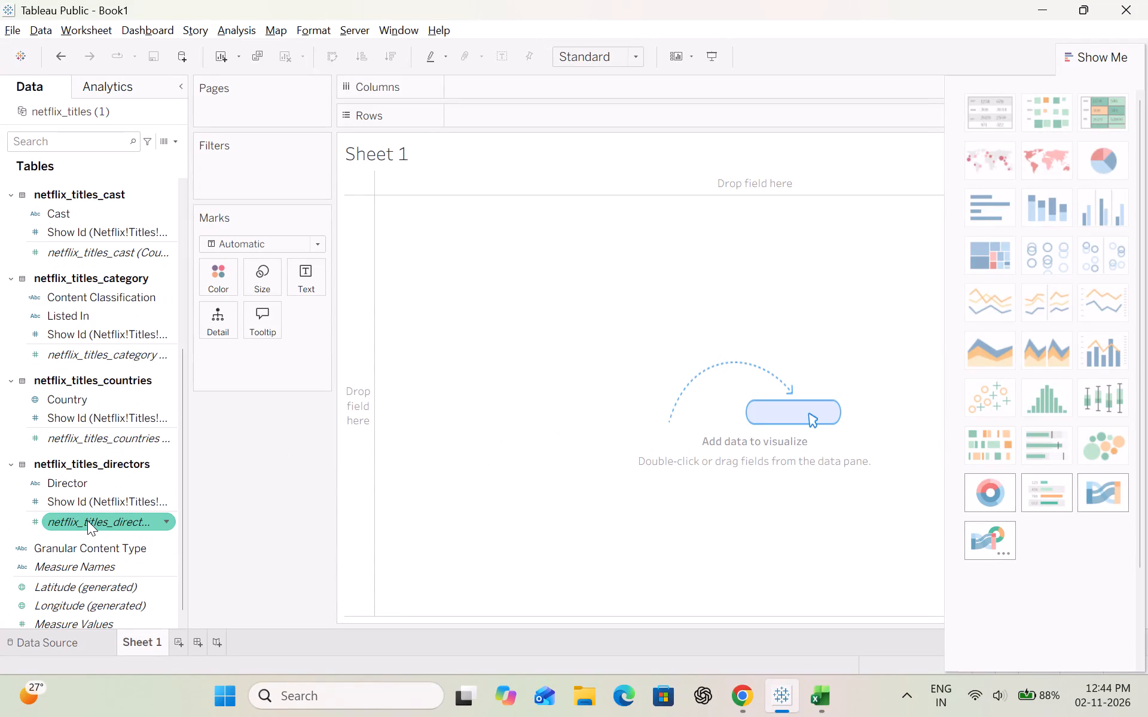
pyautogui.click(96, 393)
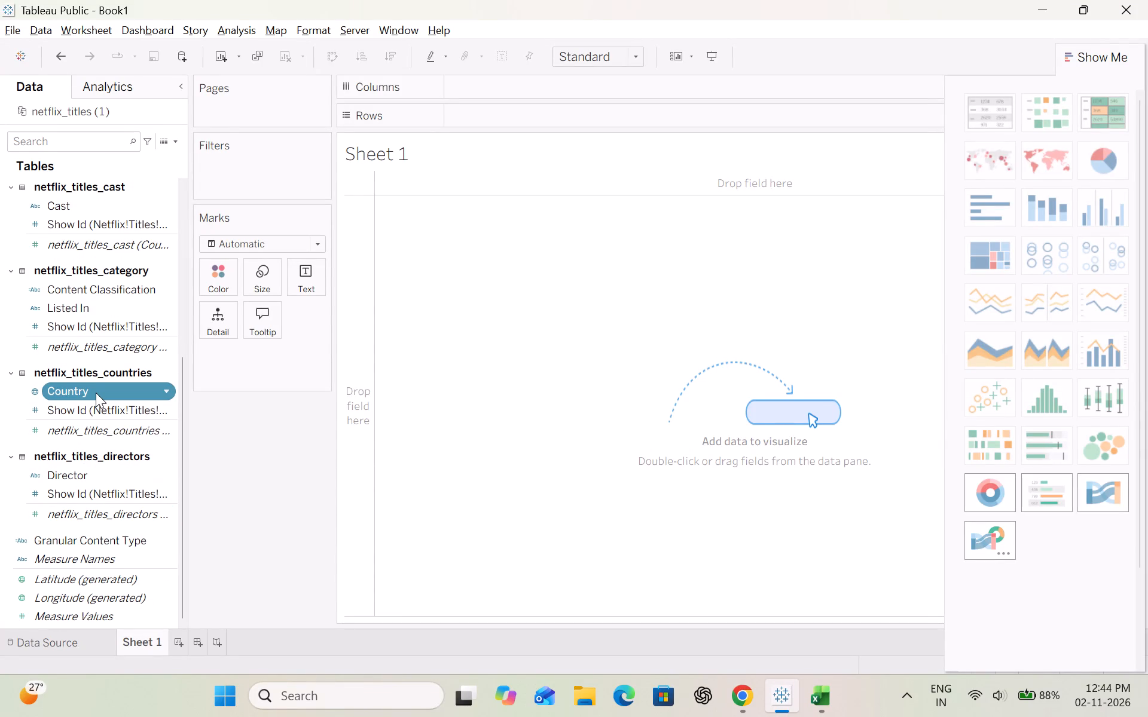
pyautogui.rightClick(96, 393)
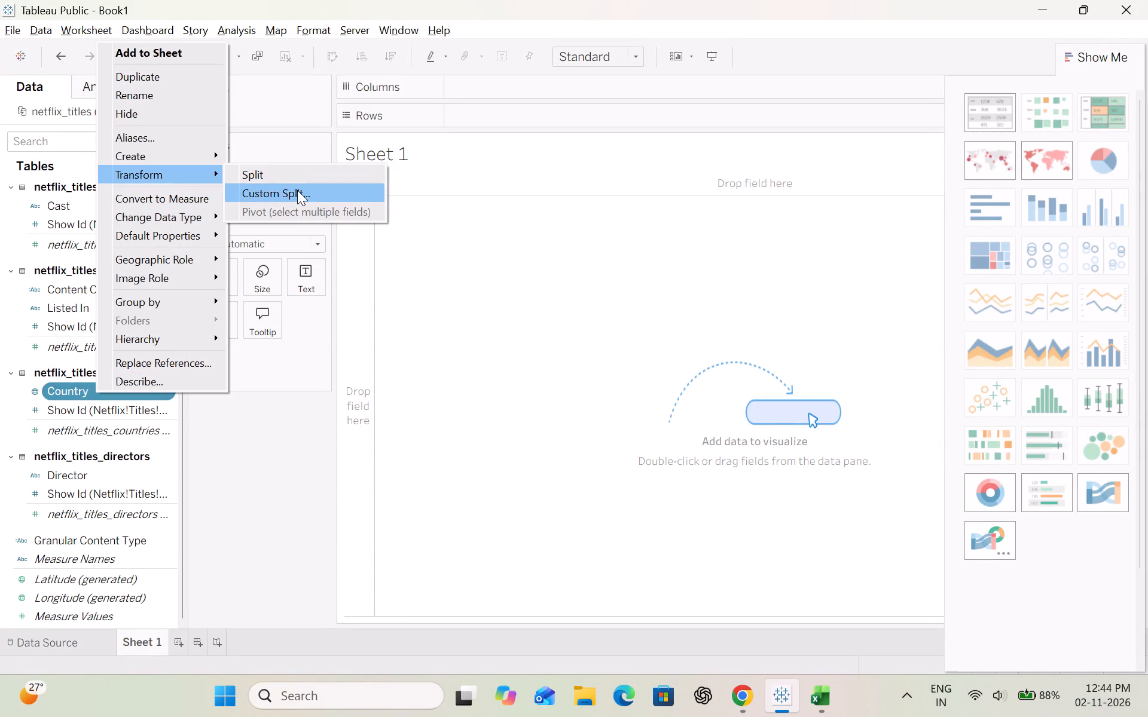
pyautogui.click(298, 191)
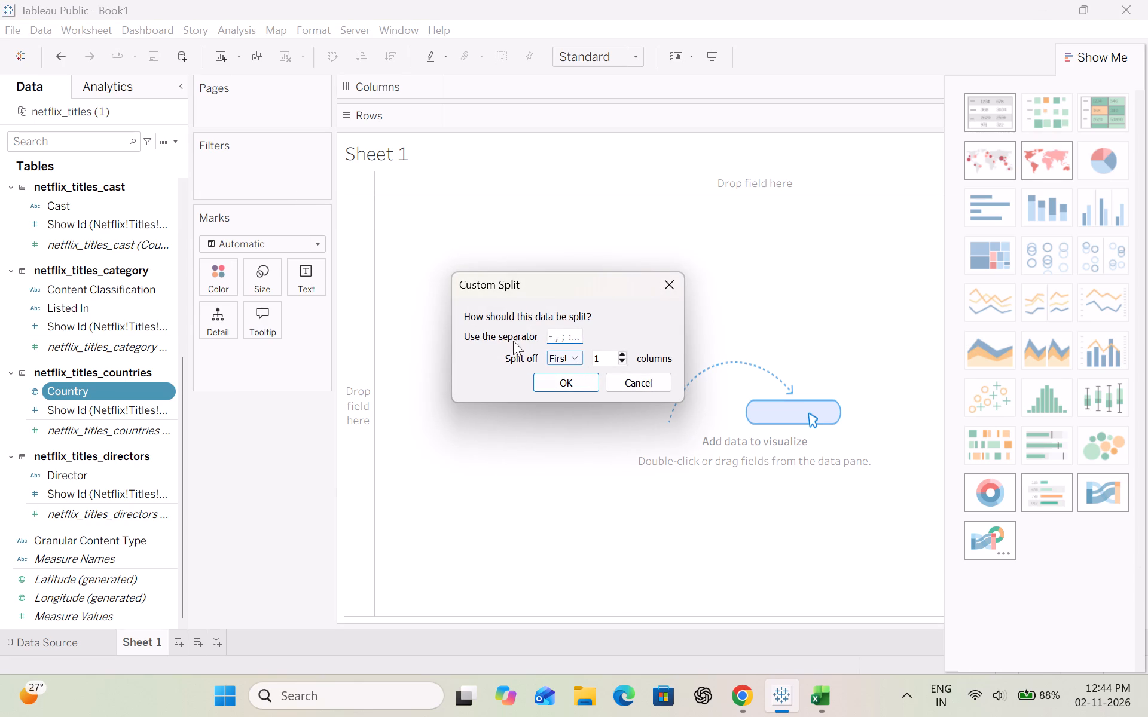
pyautogui.click(573, 359)
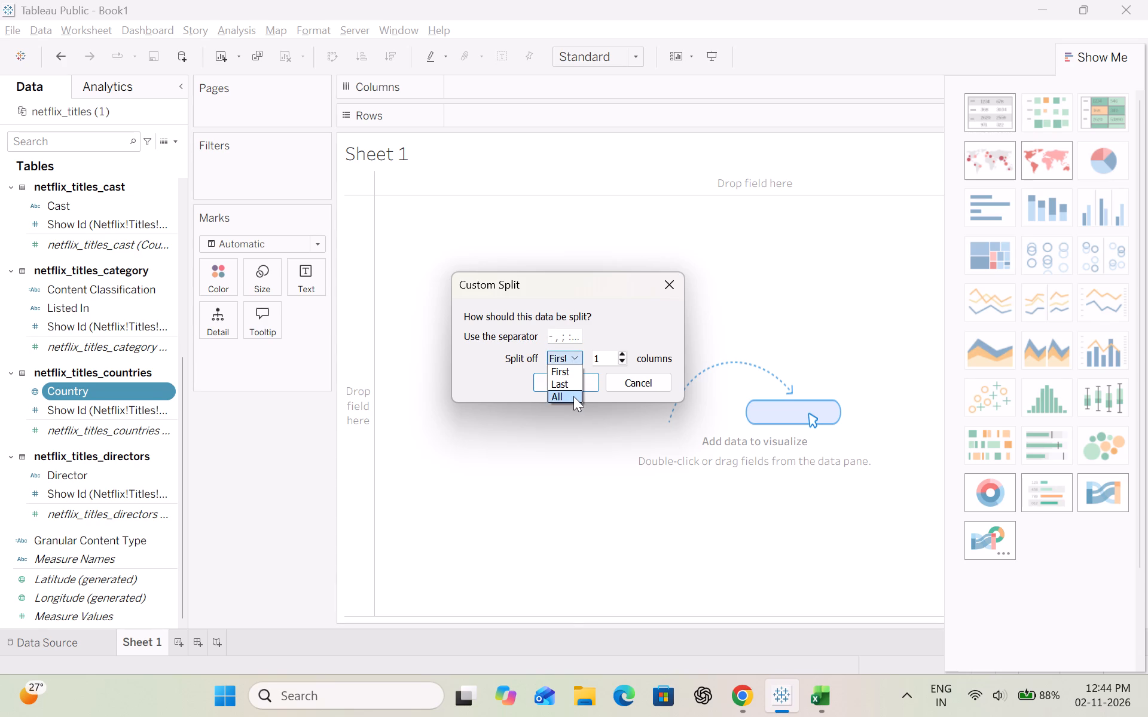
pyautogui.click(573, 399)
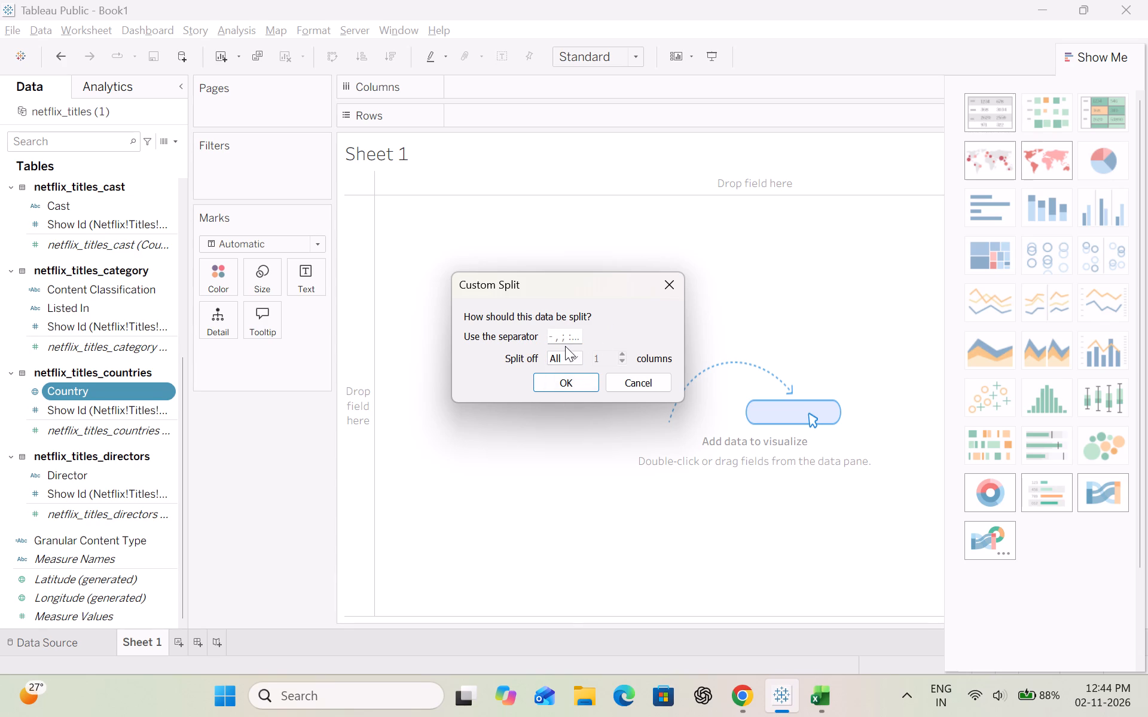
pyautogui.doubleClick(563, 340)
pyautogui.press(',')
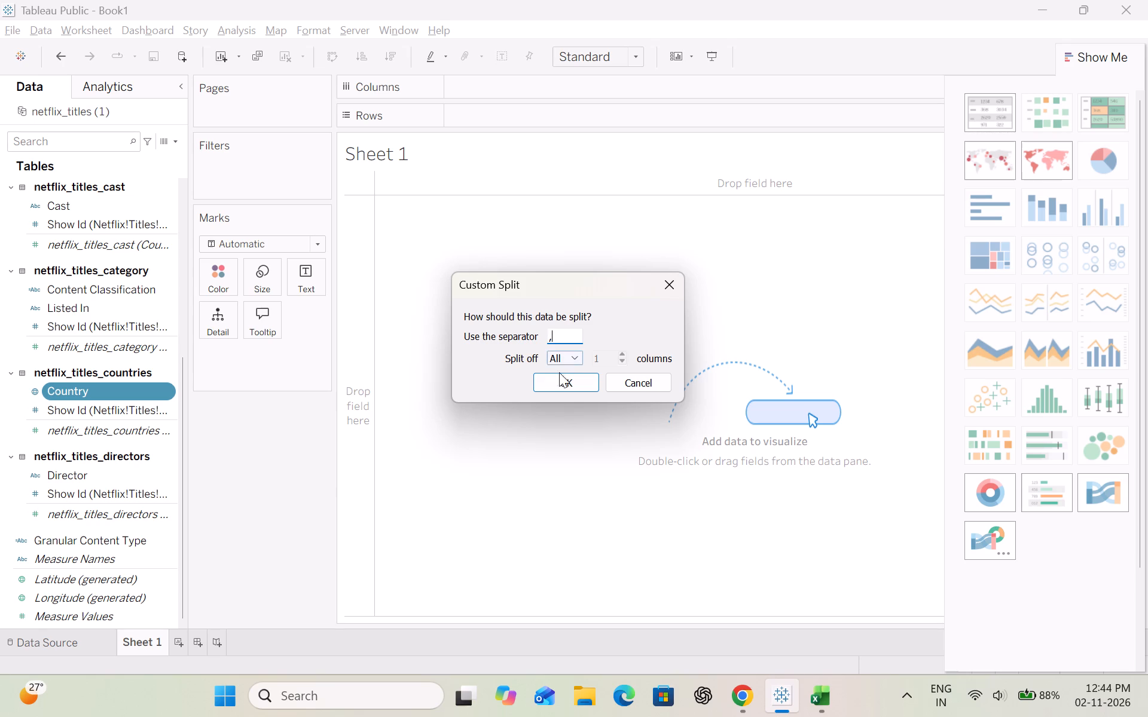
pyautogui.click(560, 385)
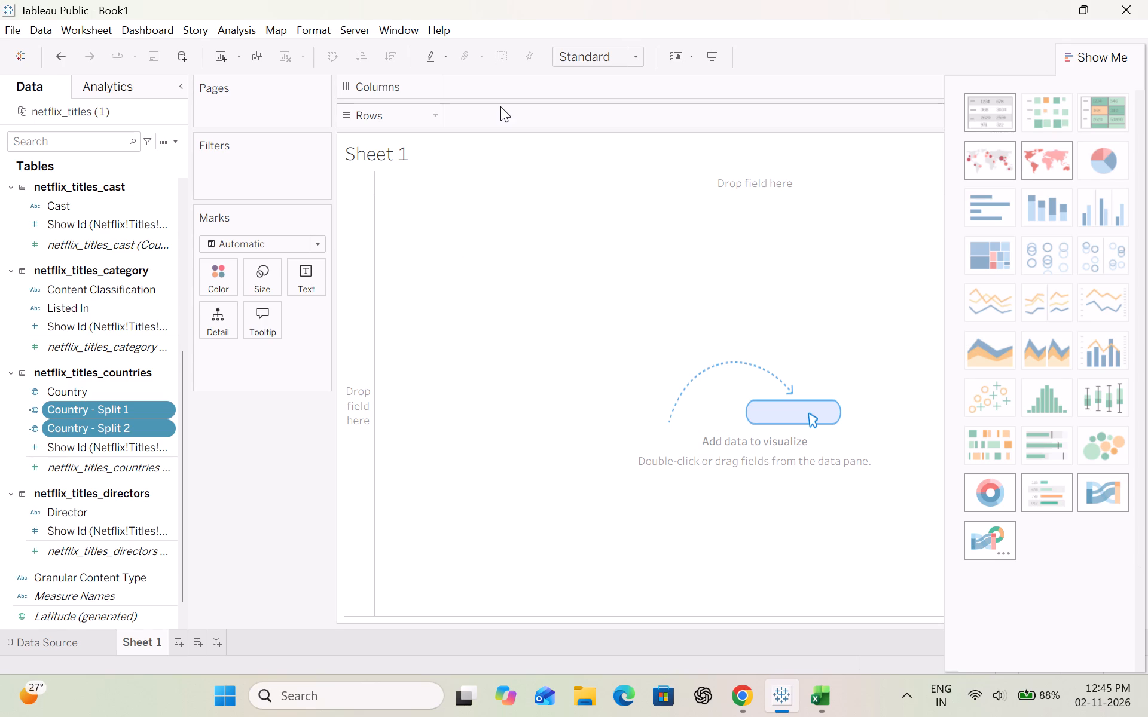
# Create a new calculated field and name it Country Titles.
pyautogui.click(244, 24)
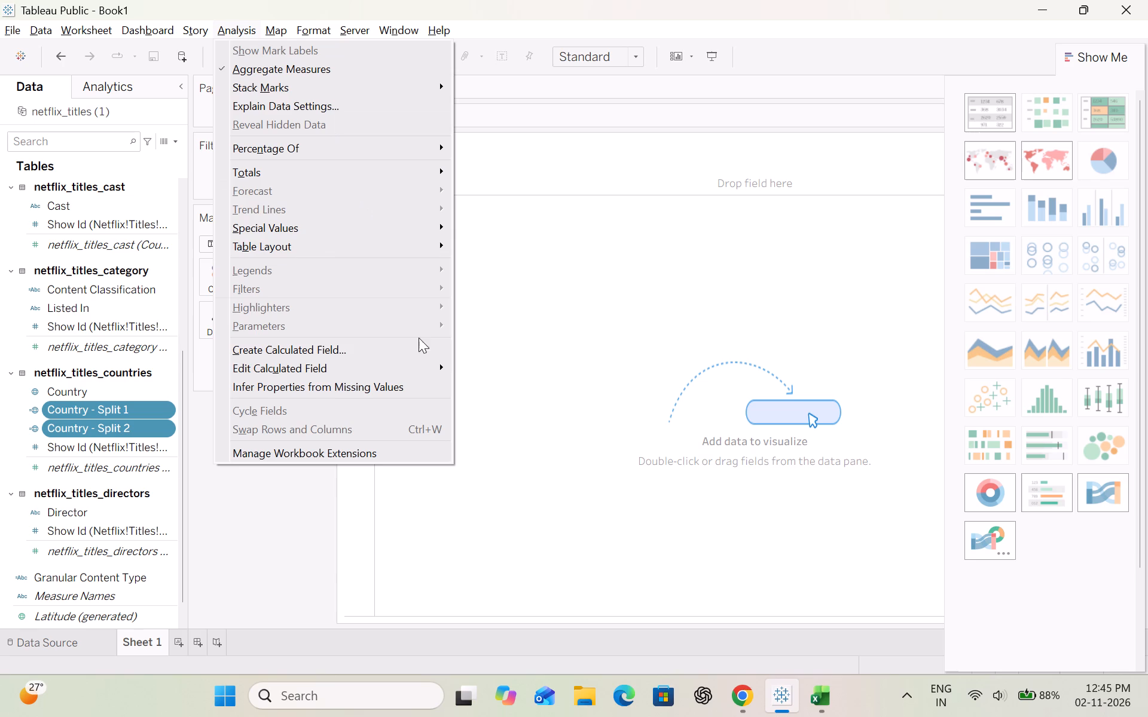
pyautogui.click(426, 348)
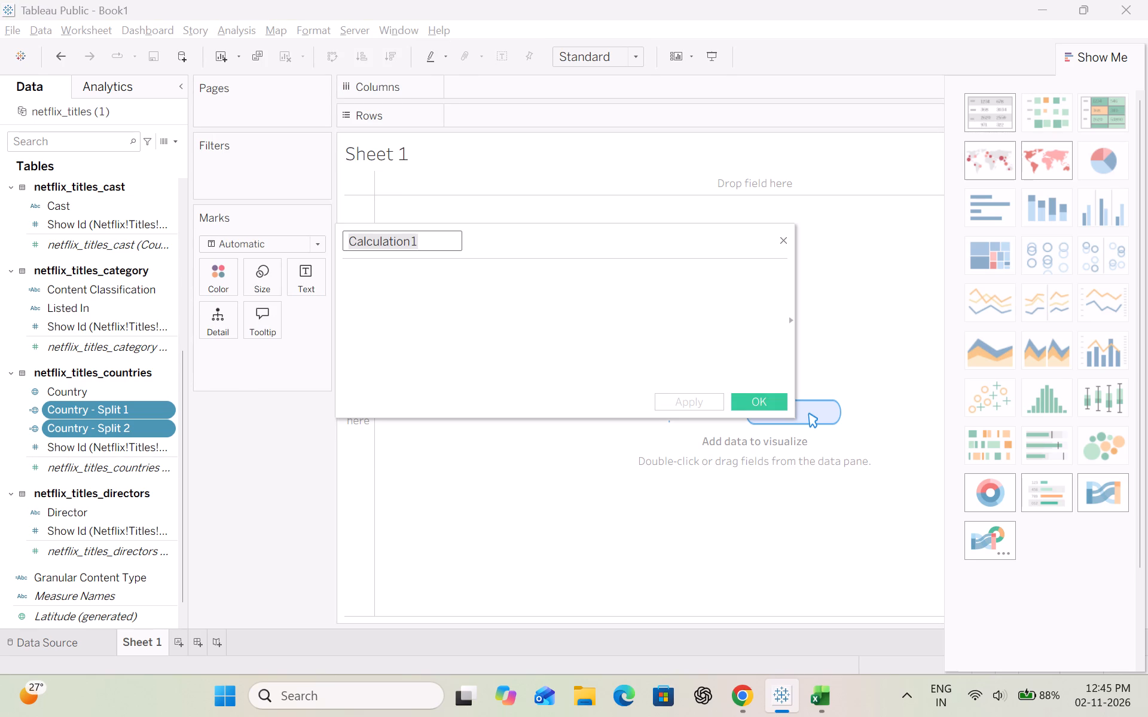
pyautogui.press('BackSpace')
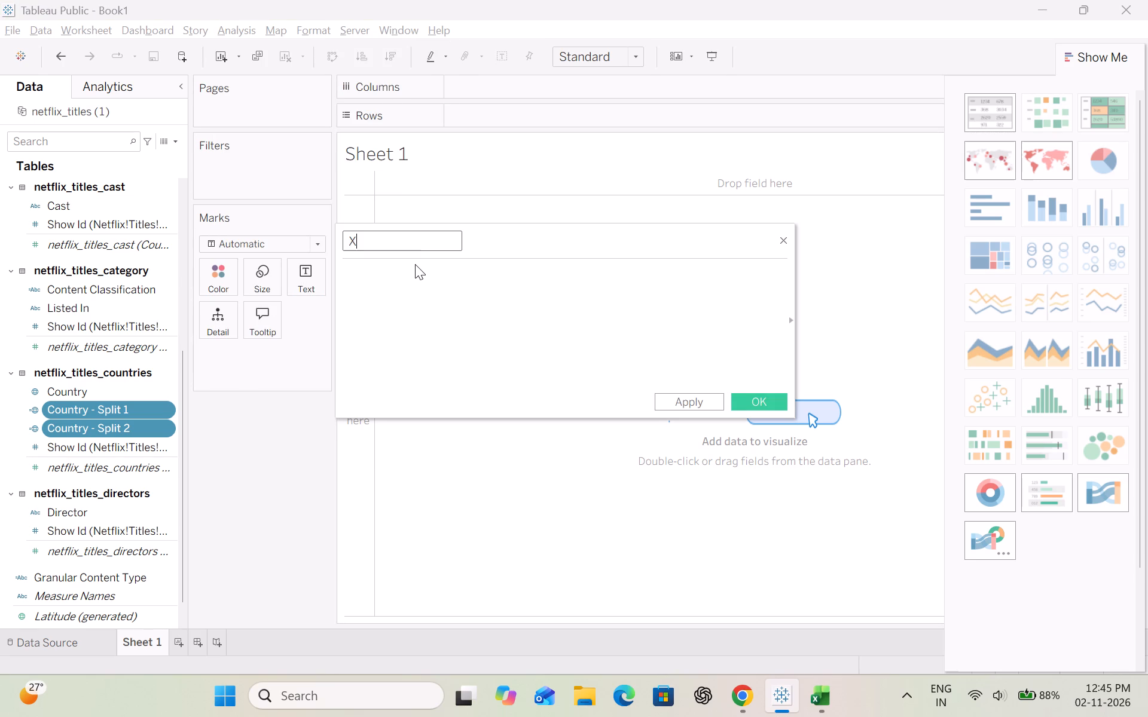
pyautogui.press('BackSpace')
pyautogui.write('itle')
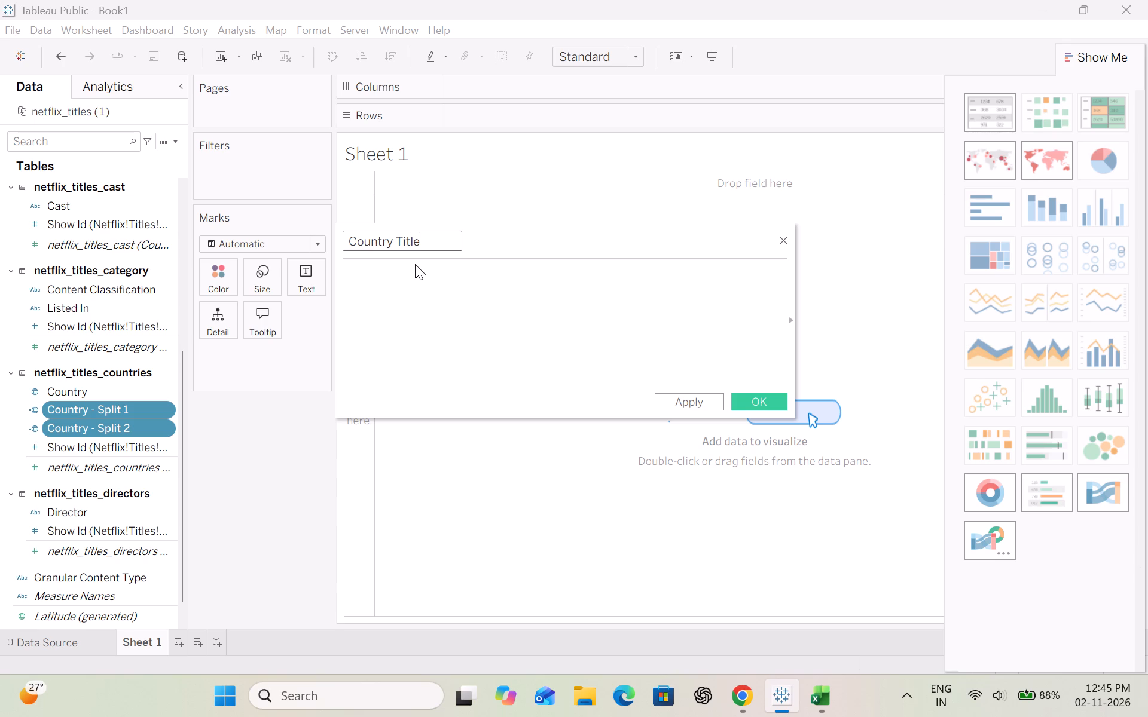
pyautogui.moveTo(415, 264); pyautogui.dragTo(429, 306)
pyautogui.click(429, 306)
pyautogui.click(429, 247)
pyautogui.press('s')
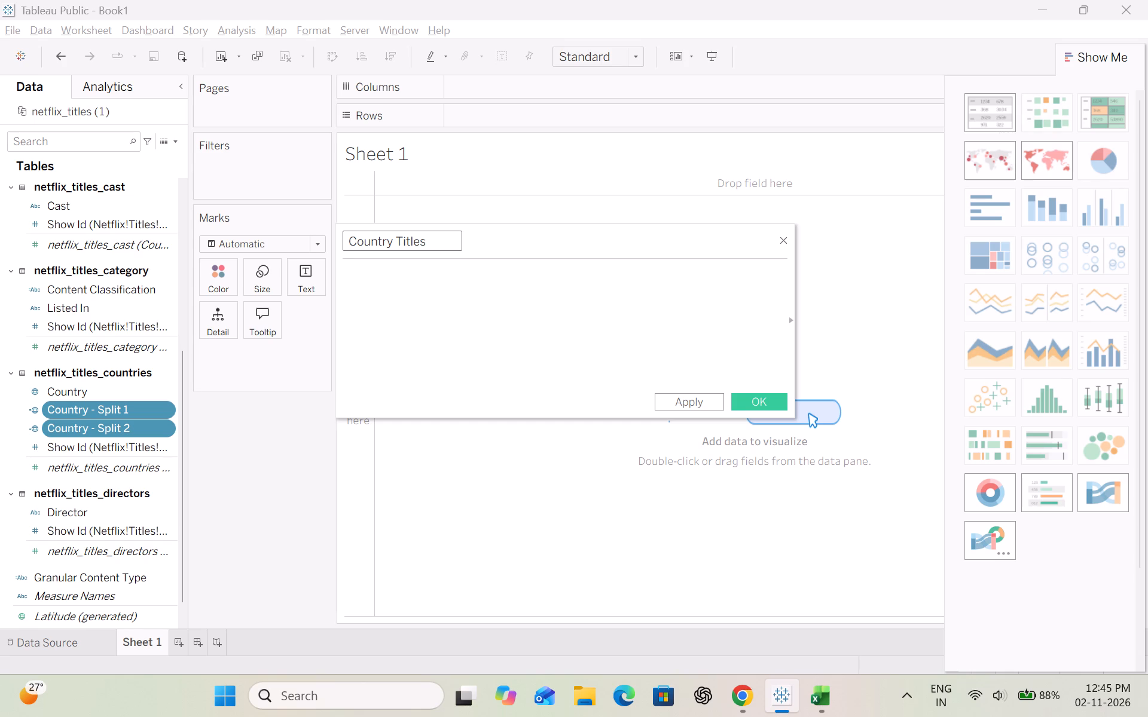
pyautogui.click(416, 305)
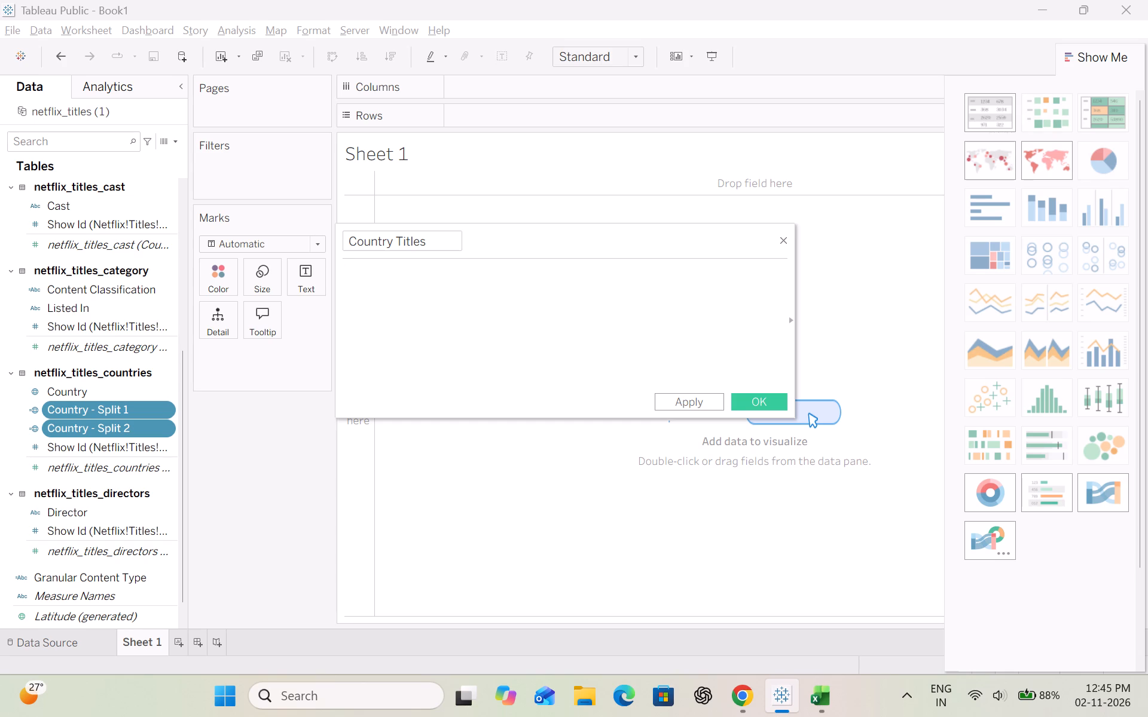
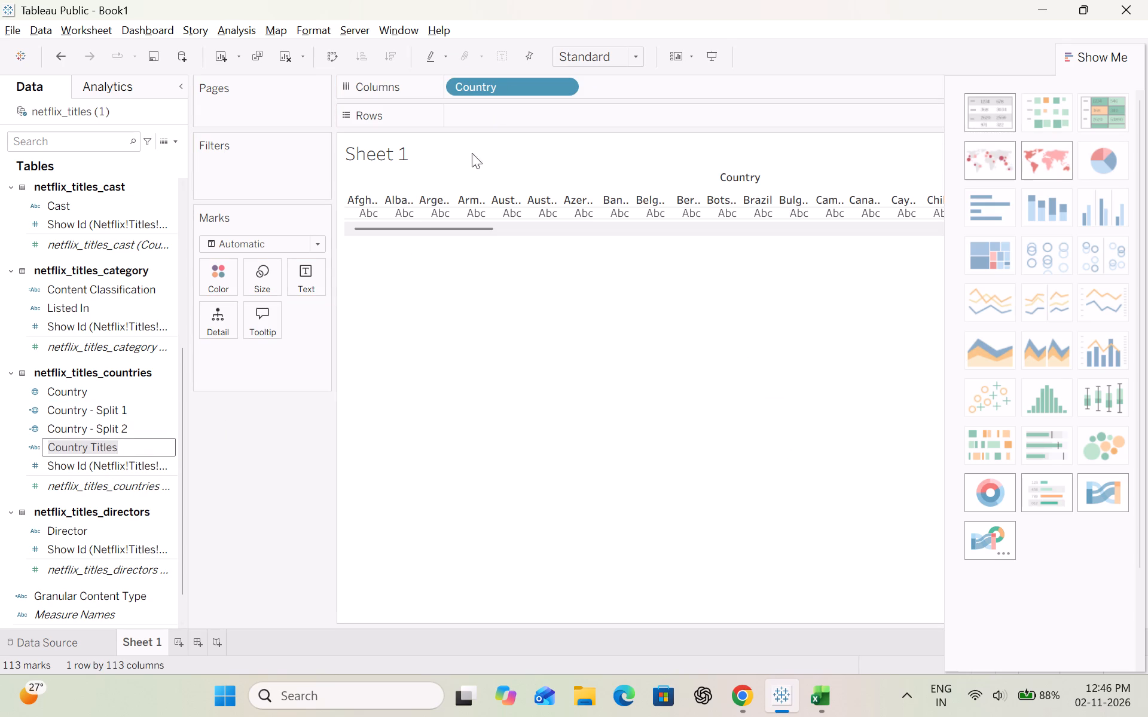
# Place the Country Titles field on Rows of Sheet 1, against Country on Columns.
pyautogui.moveTo(472, 153); pyautogui.dragTo(132, 449)
pyautogui.moveTo(132, 449); pyautogui.dragTo(323, 336)
pyautogui.click(407, 359)
pyautogui.moveTo(130, 448); pyautogui.dragTo(351, 433)
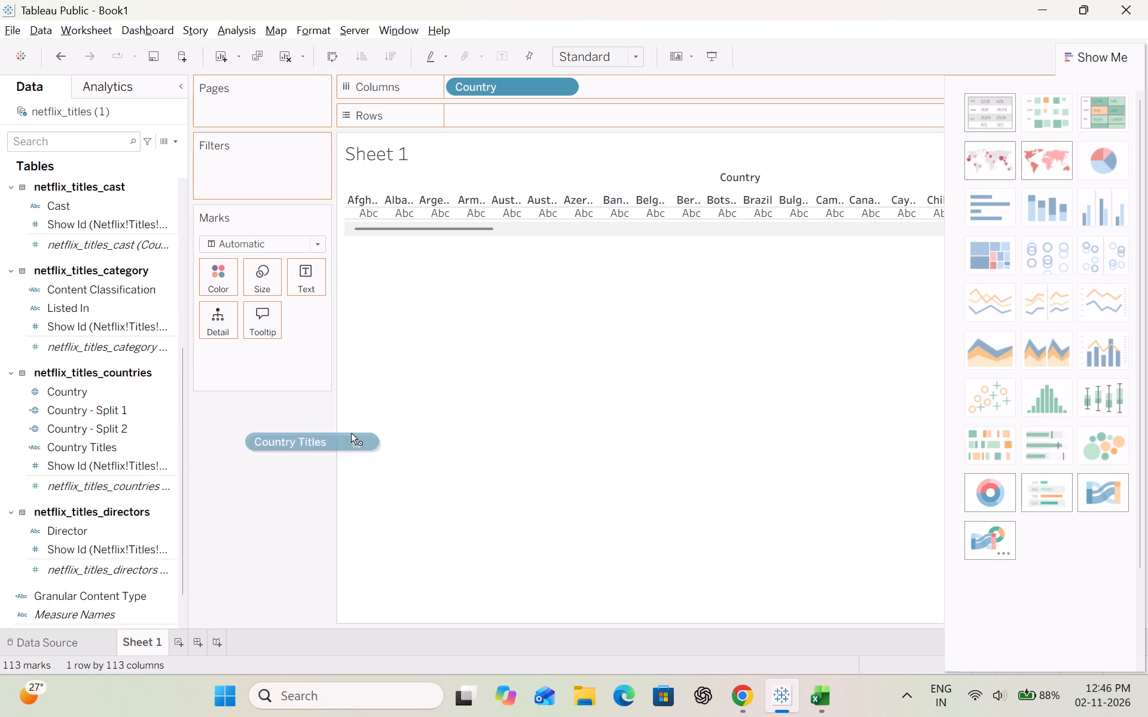
pyautogui.moveTo(351, 433); pyautogui.dragTo(537, 120)
pyautogui.click(537, 120)
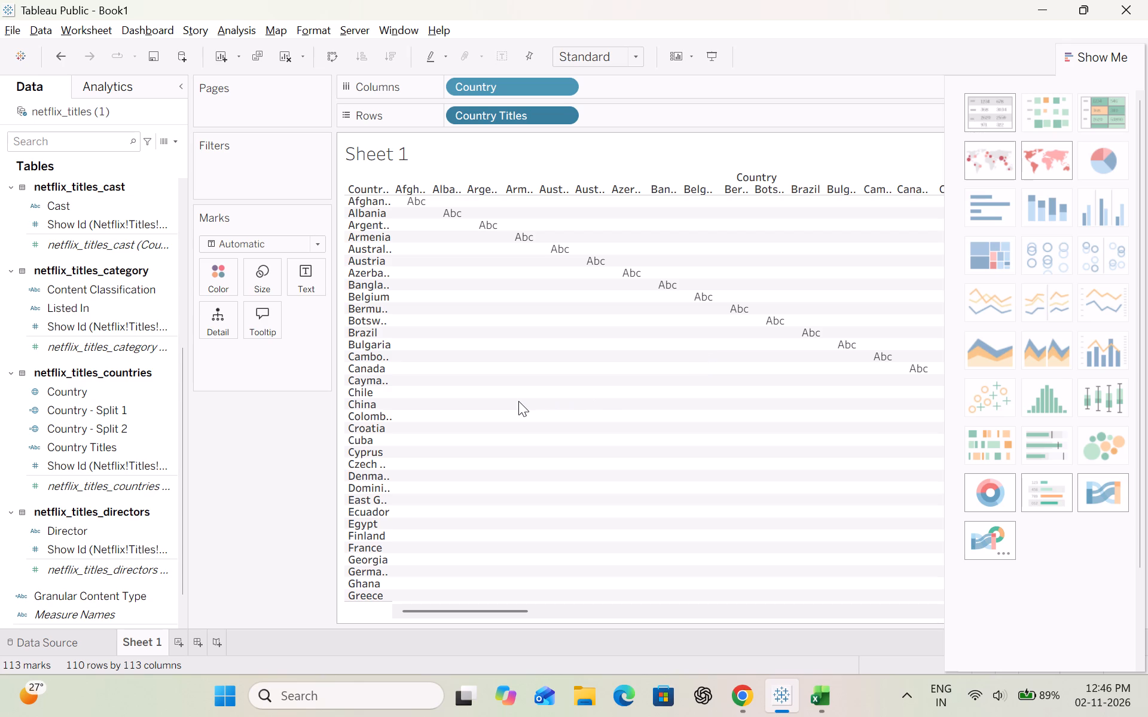
# Examine the Sheet 1 crosstab to compare the Country Titles rows with the Country columns across all countries.
pyautogui.hscroll(-4, 668, 353)
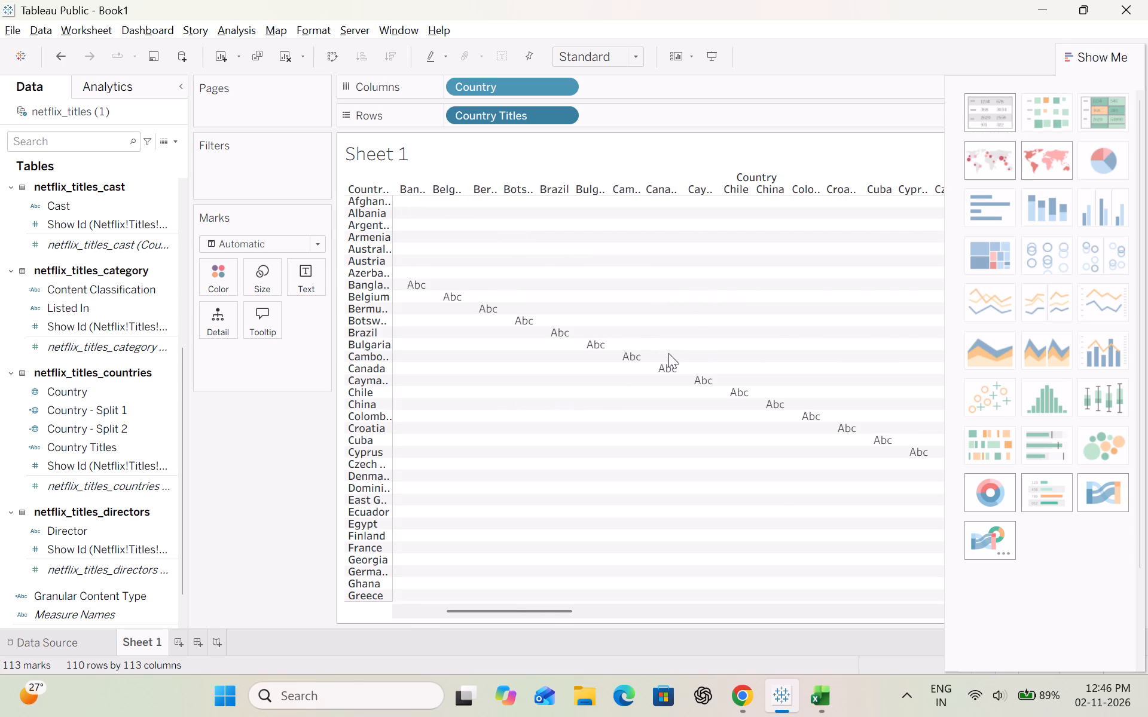
pyautogui.hscroll(-1, 668, 353)
pyautogui.scroll(-7, 668, 353)
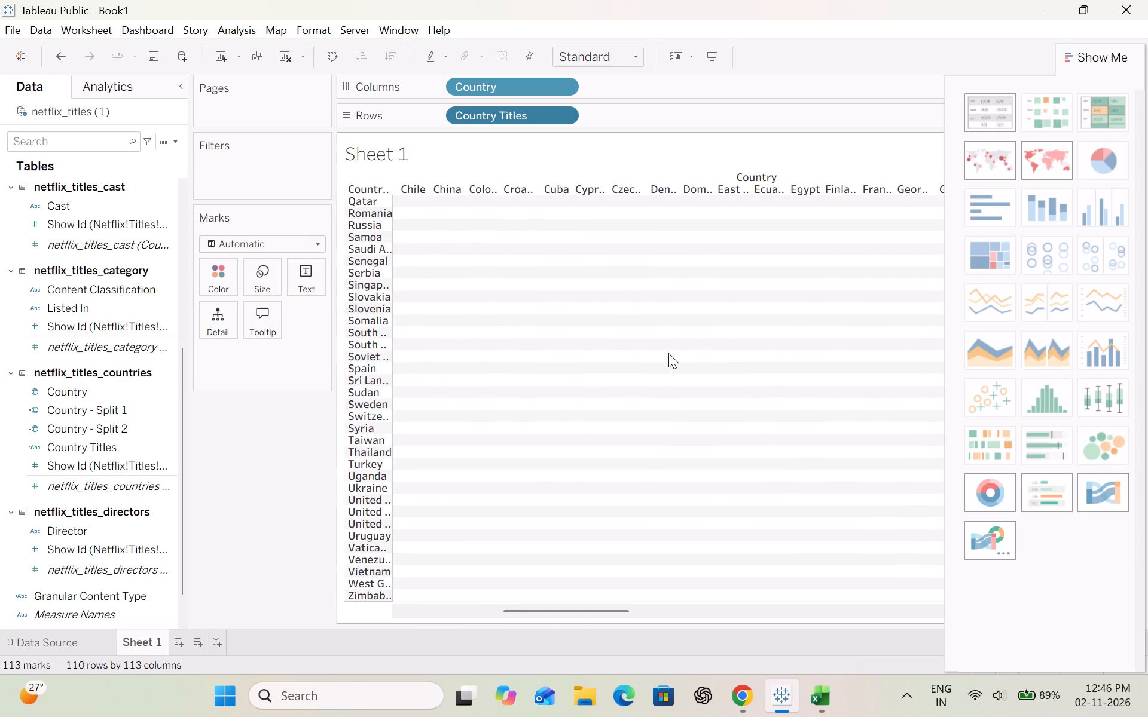
pyautogui.hscroll(-6, 668, 353)
pyautogui.hscroll(-17, 668, 353)
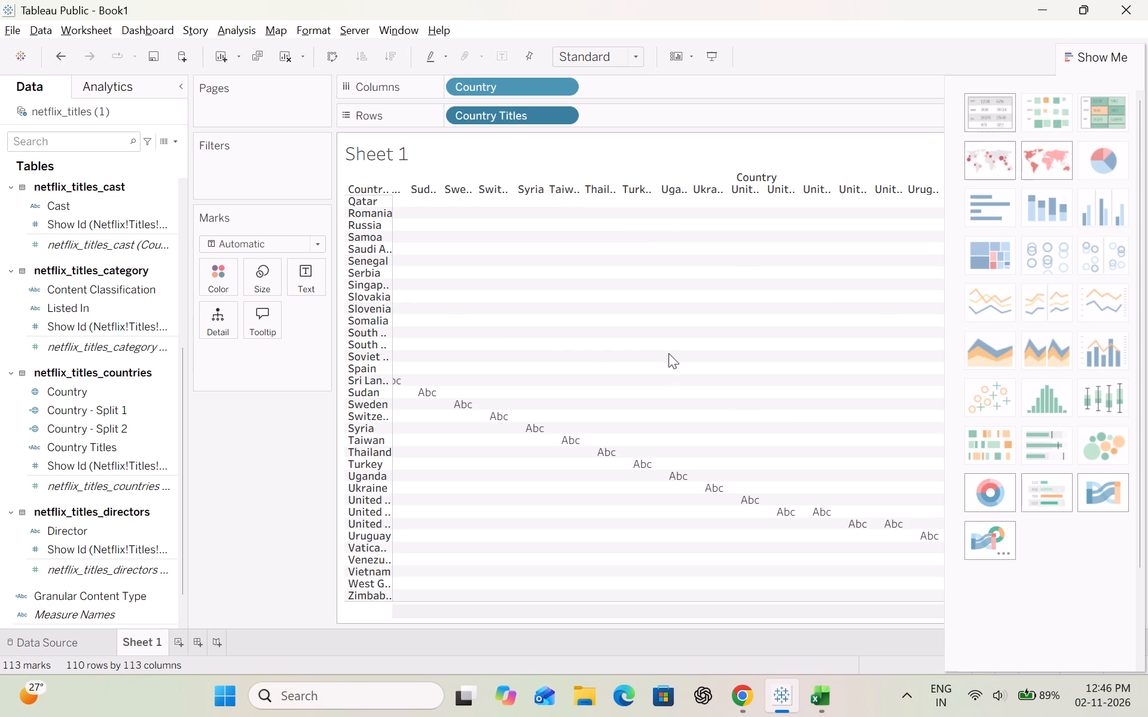
pyautogui.hscroll(18, 799, 360)
pyautogui.scroll(7, 799, 360)
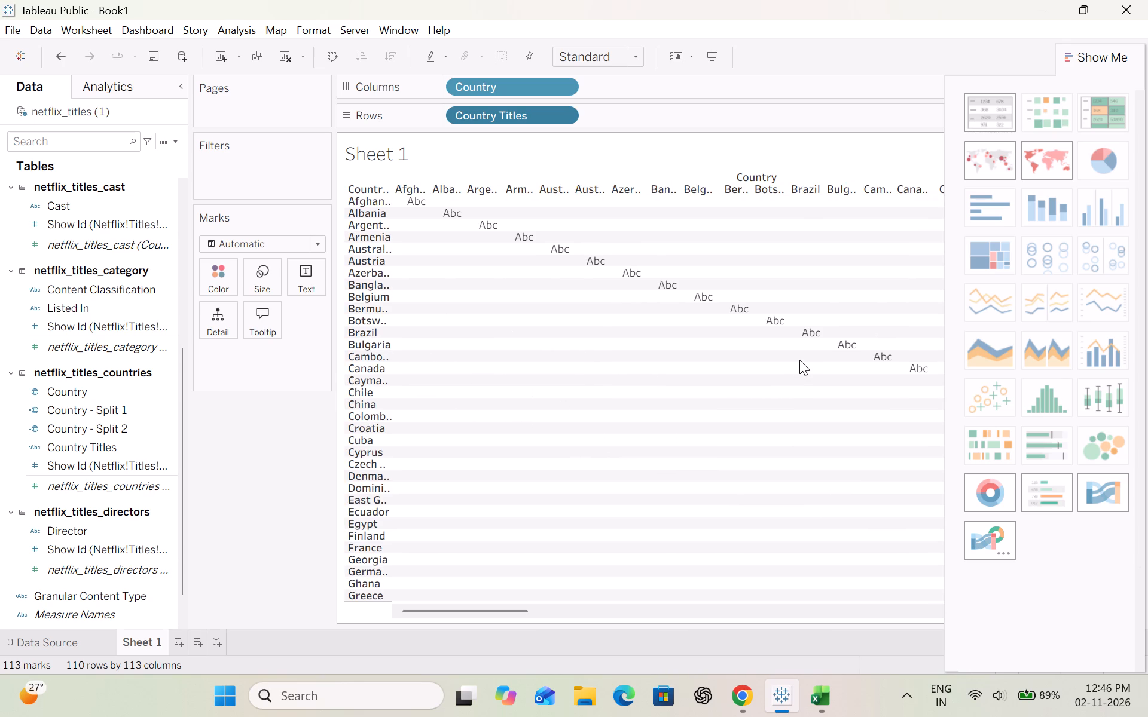
pyautogui.scroll(8, 799, 360)
pyautogui.hscroll(6, 799, 360)
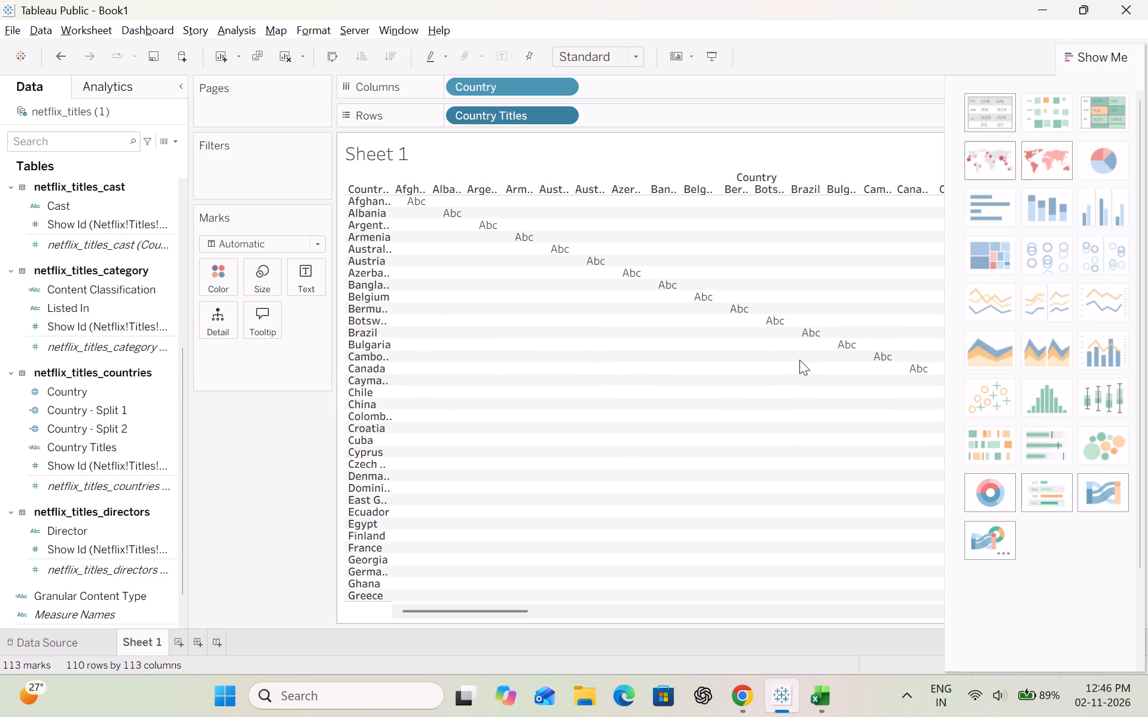
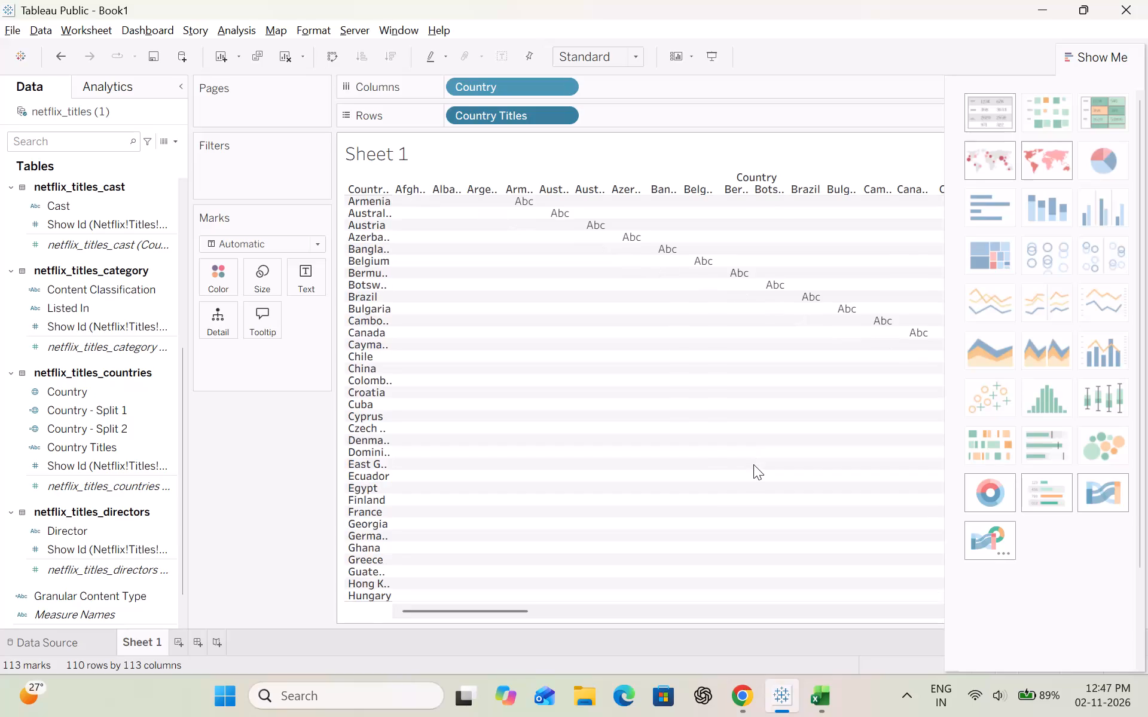
# Examine the India row of the Country Titles crosstab and the Country columns it is matched against.
pyautogui.scroll(-5, 753, 464)
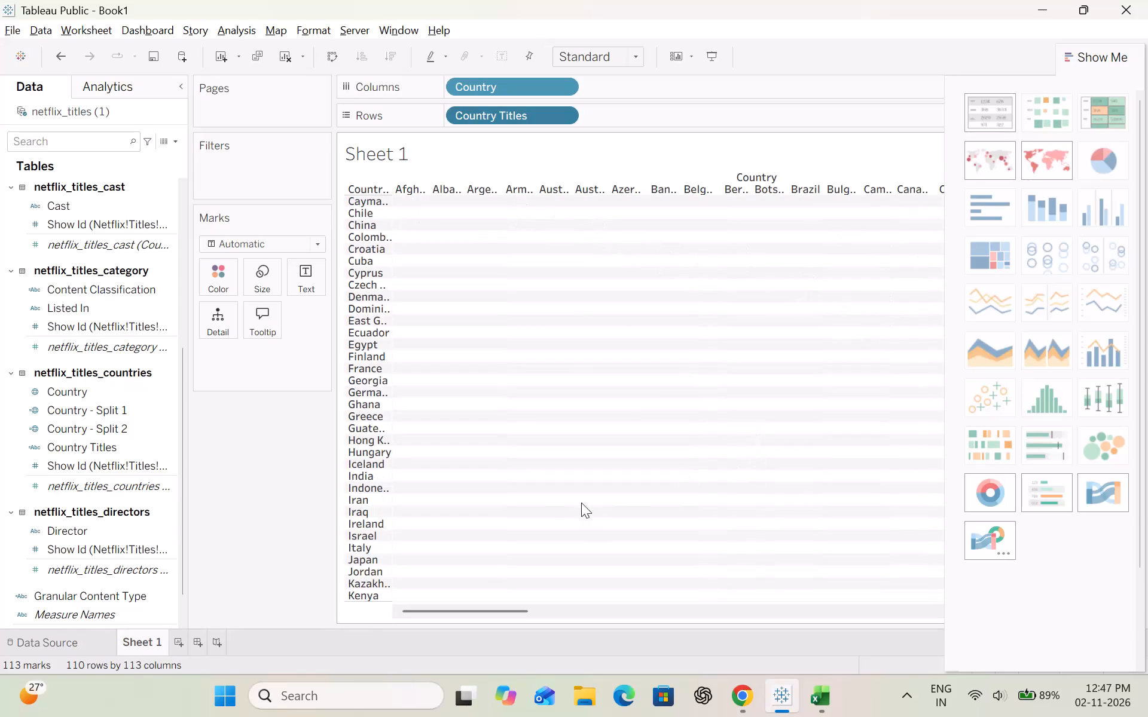
pyautogui.click(368, 479)
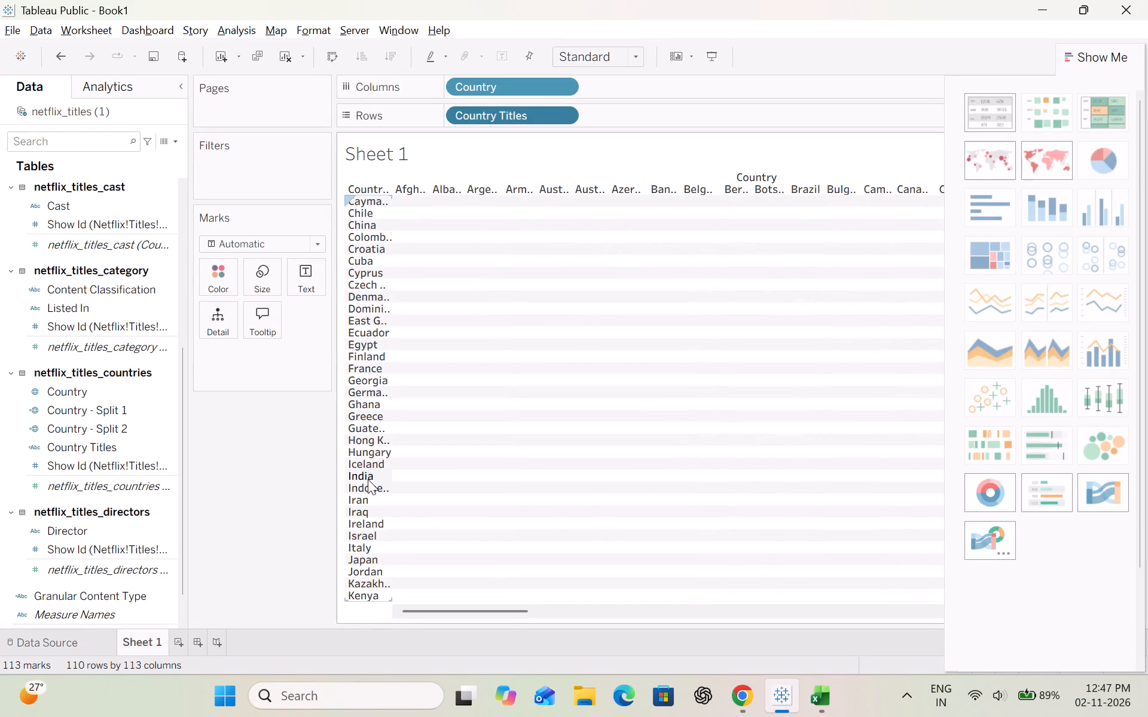
pyautogui.click(646, 465)
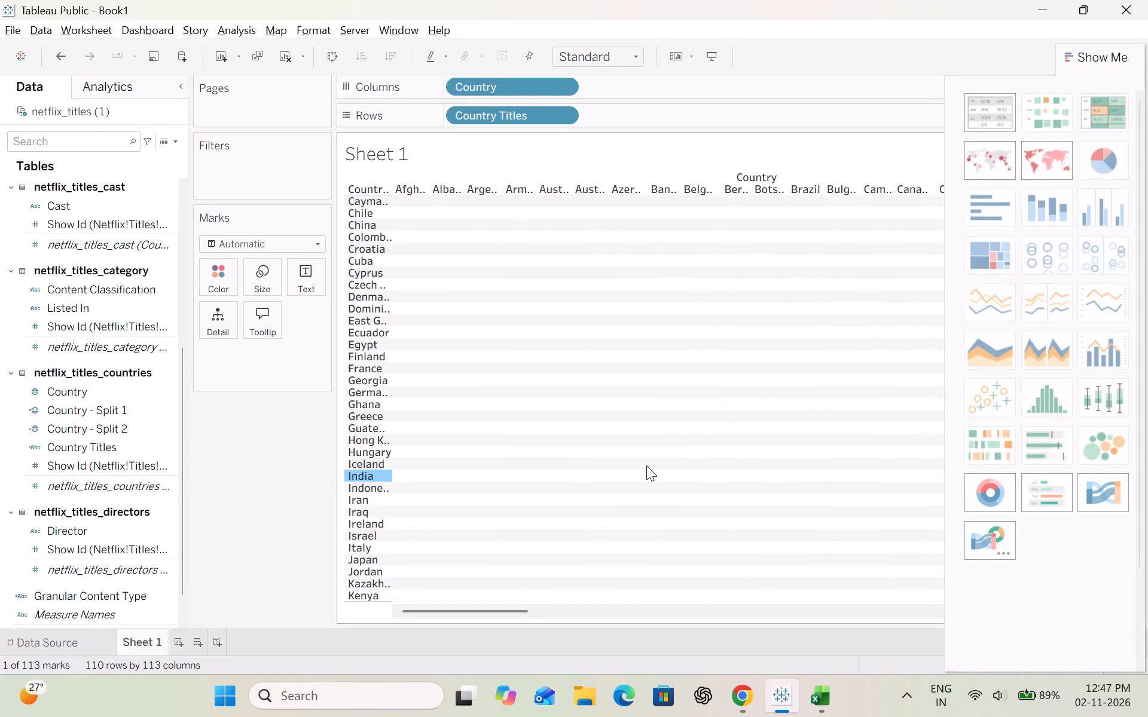
pyautogui.click(604, 474)
pyautogui.hscroll(-6, 604, 474)
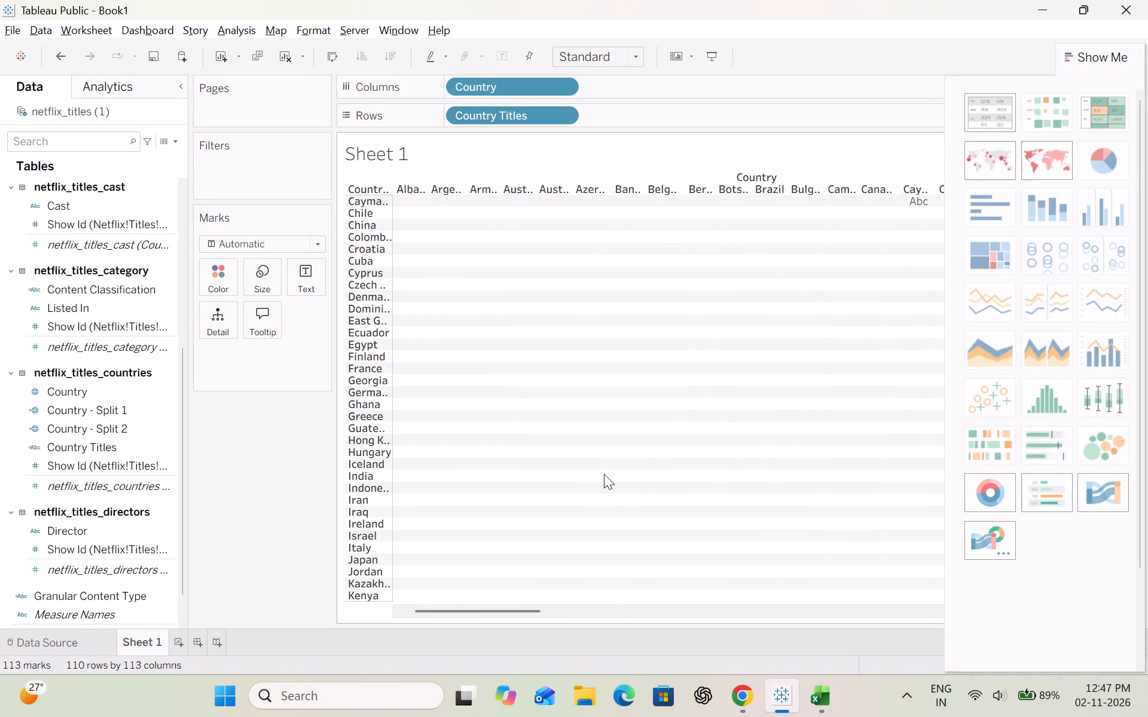
pyautogui.hscroll(-6, 604, 474)
pyautogui.hscroll(2, 604, 474)
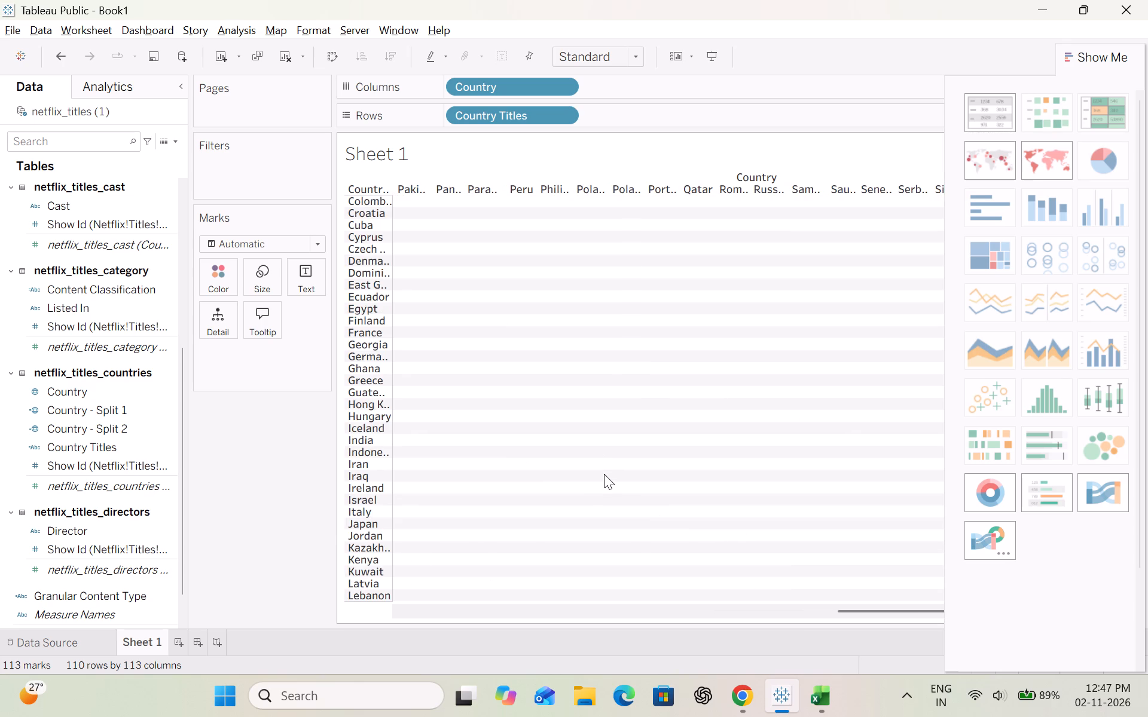
pyautogui.hscroll(2, 604, 474)
pyautogui.hscroll(20, 604, 474)
pyautogui.hscroll(3, 604, 474)
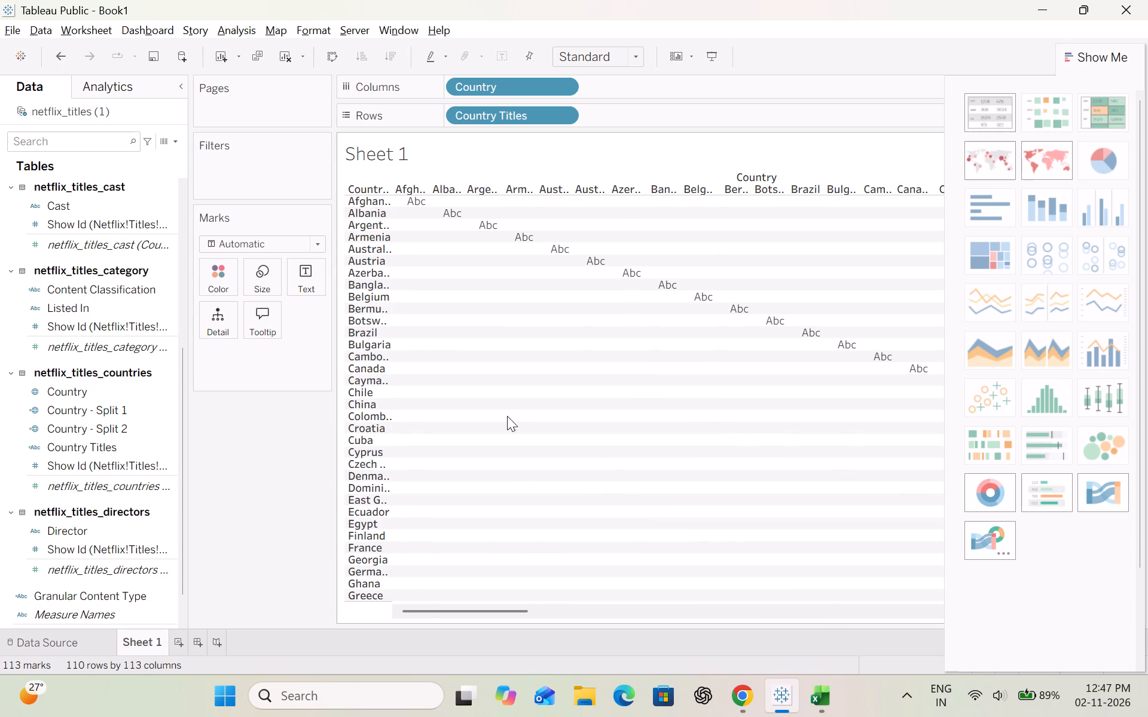
pyautogui.scroll(10, 493, 407)
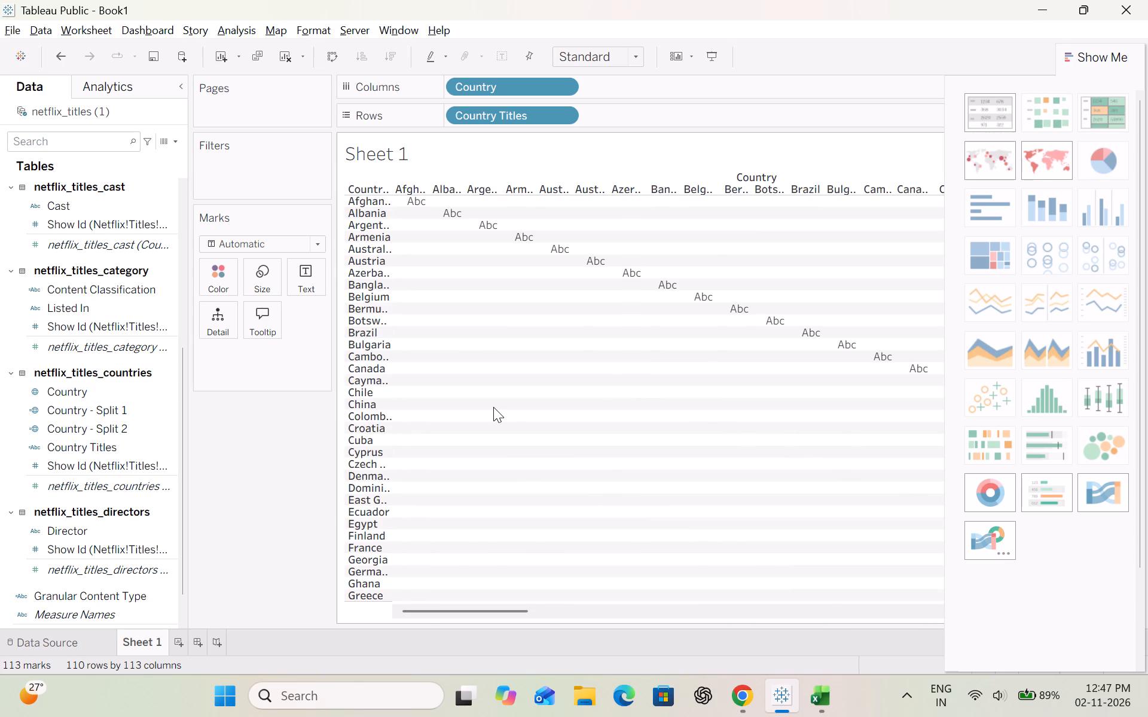
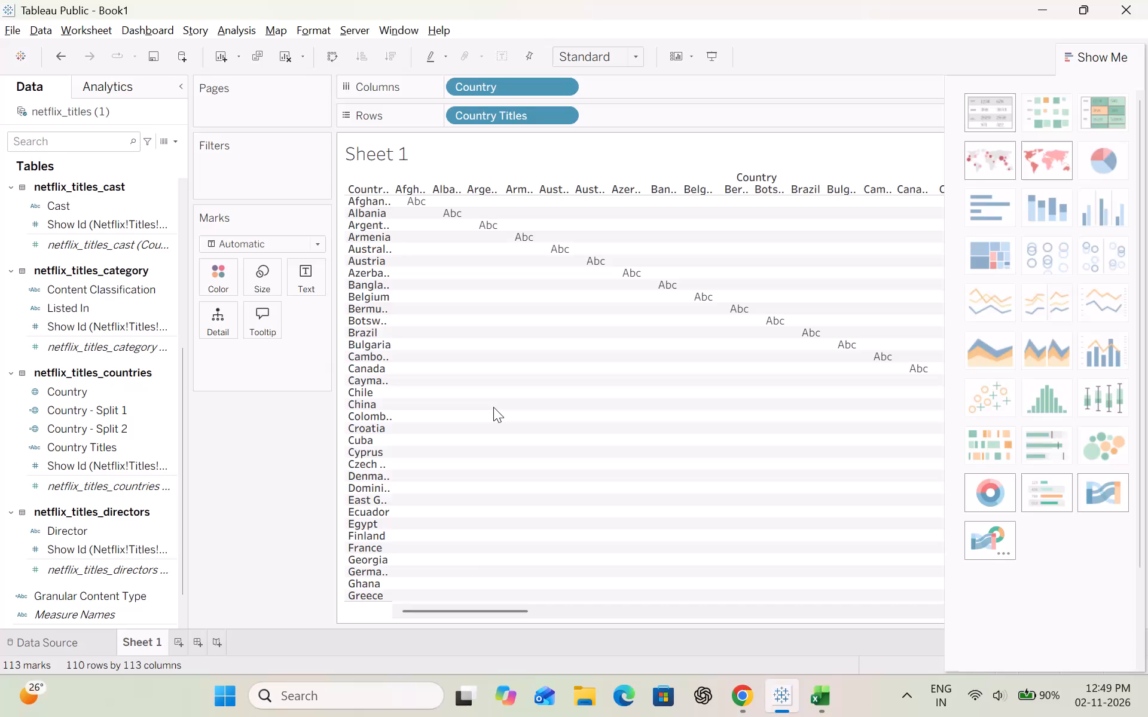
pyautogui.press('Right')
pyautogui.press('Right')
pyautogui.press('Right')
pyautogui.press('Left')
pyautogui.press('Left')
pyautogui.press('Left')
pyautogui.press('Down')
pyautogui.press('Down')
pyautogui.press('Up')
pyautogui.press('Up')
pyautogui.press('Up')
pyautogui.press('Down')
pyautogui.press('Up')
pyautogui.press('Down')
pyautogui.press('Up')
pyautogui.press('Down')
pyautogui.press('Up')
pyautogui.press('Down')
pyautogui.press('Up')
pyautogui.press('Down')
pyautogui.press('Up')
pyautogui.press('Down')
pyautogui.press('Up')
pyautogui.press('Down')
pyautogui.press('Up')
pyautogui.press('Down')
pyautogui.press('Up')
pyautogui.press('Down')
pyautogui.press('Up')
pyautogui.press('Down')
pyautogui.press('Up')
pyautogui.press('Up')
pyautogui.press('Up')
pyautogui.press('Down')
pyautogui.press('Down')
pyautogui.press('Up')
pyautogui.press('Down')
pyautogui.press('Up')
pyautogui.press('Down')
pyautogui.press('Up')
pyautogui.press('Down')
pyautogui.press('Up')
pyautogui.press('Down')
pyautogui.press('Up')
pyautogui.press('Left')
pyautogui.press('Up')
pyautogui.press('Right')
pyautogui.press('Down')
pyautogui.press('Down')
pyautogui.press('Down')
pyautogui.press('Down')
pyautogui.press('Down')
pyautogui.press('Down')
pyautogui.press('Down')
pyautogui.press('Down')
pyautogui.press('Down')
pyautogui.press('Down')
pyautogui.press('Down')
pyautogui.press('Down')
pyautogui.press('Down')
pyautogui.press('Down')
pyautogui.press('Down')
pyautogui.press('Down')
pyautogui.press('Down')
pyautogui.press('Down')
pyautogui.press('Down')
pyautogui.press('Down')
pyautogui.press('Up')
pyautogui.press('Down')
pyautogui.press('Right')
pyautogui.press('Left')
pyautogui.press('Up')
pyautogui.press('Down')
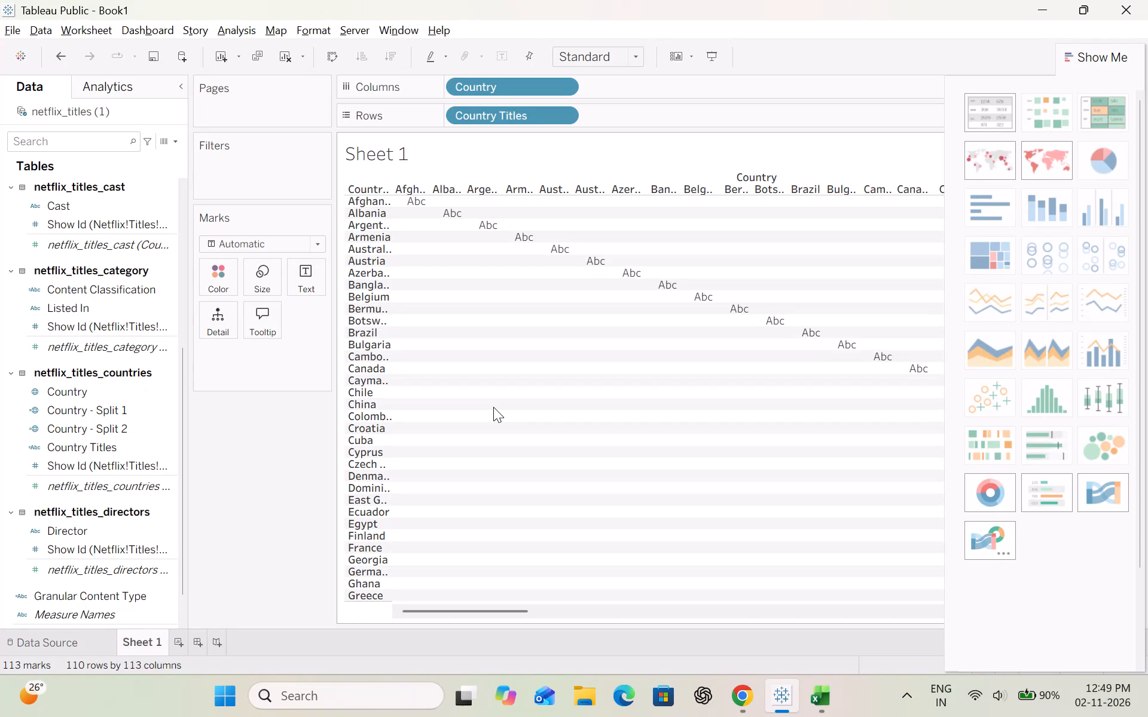
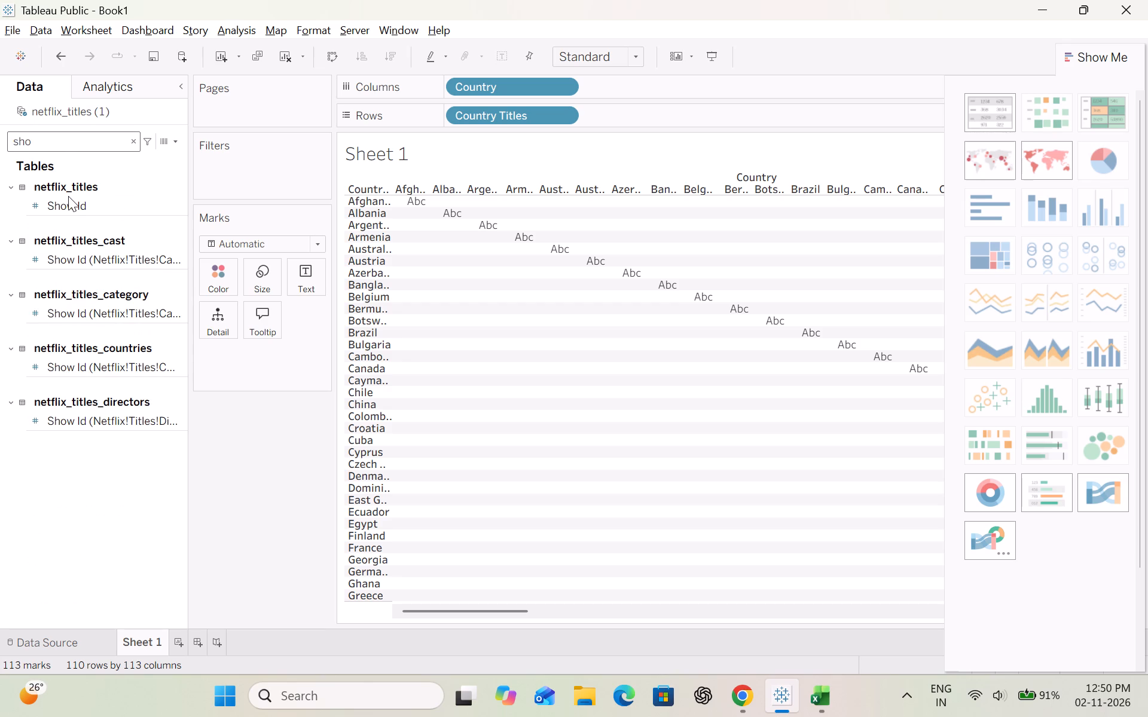
# Remove Country from Columns, abandoning the attempt to add Show Id beside it.
pyautogui.moveTo(70, 200); pyautogui.dragTo(603, 83)
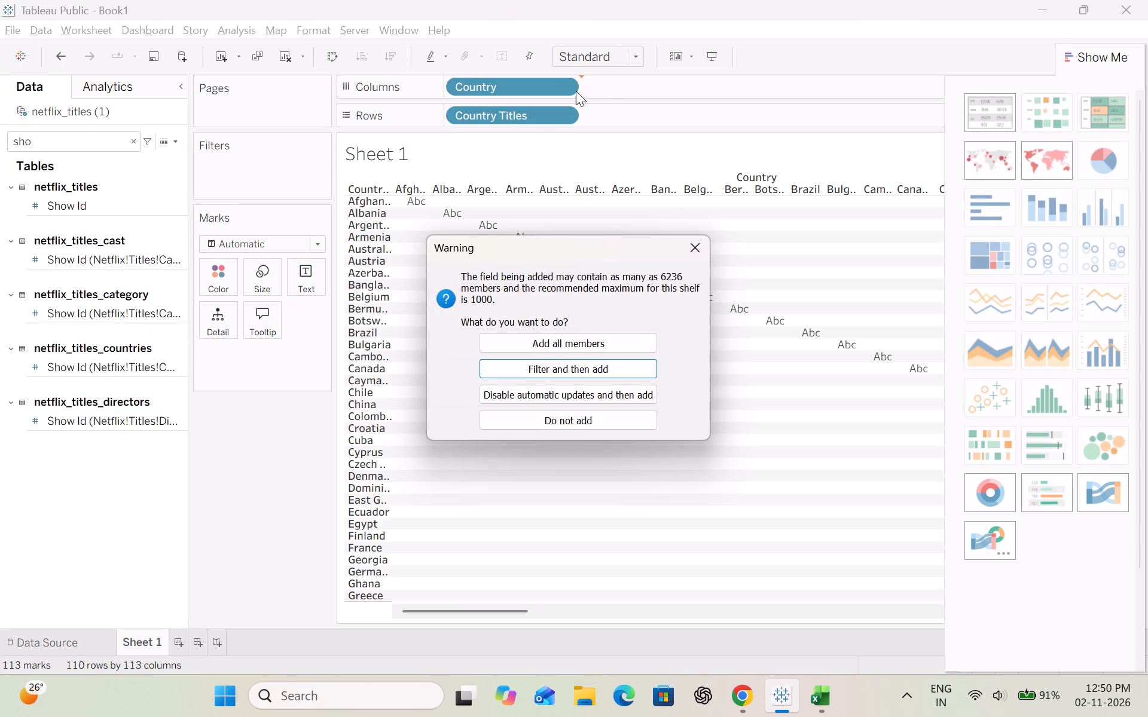
pyautogui.click(692, 255)
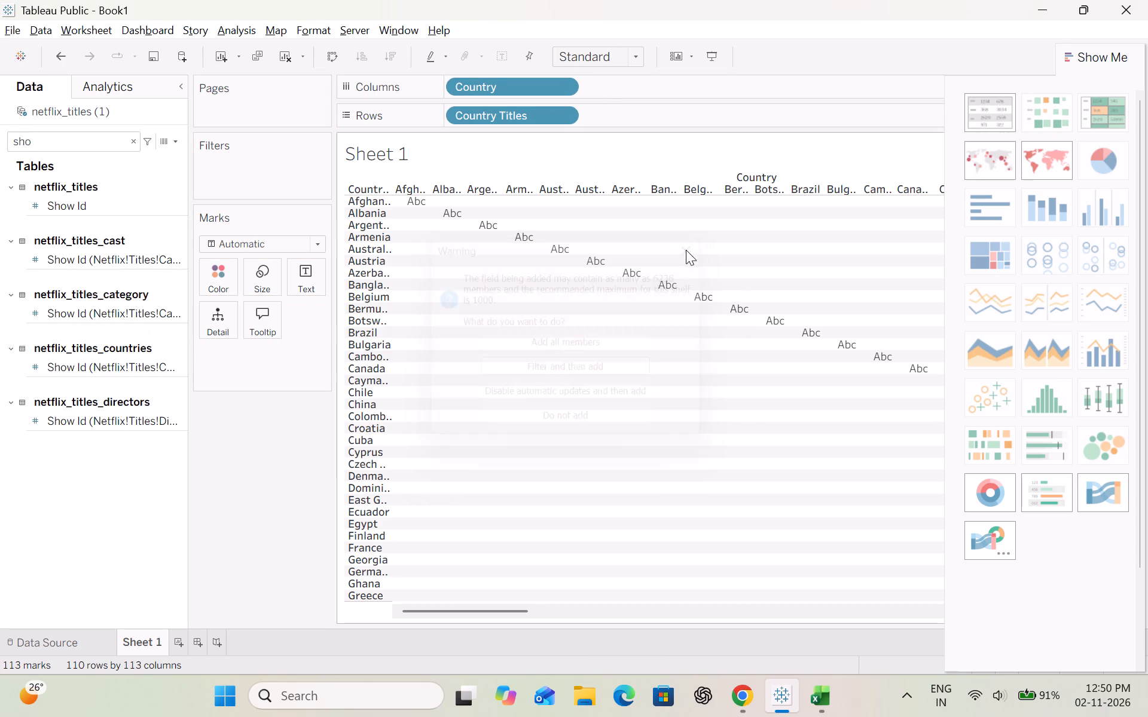
pyautogui.moveTo(527, 83); pyautogui.dragTo(136, 336)
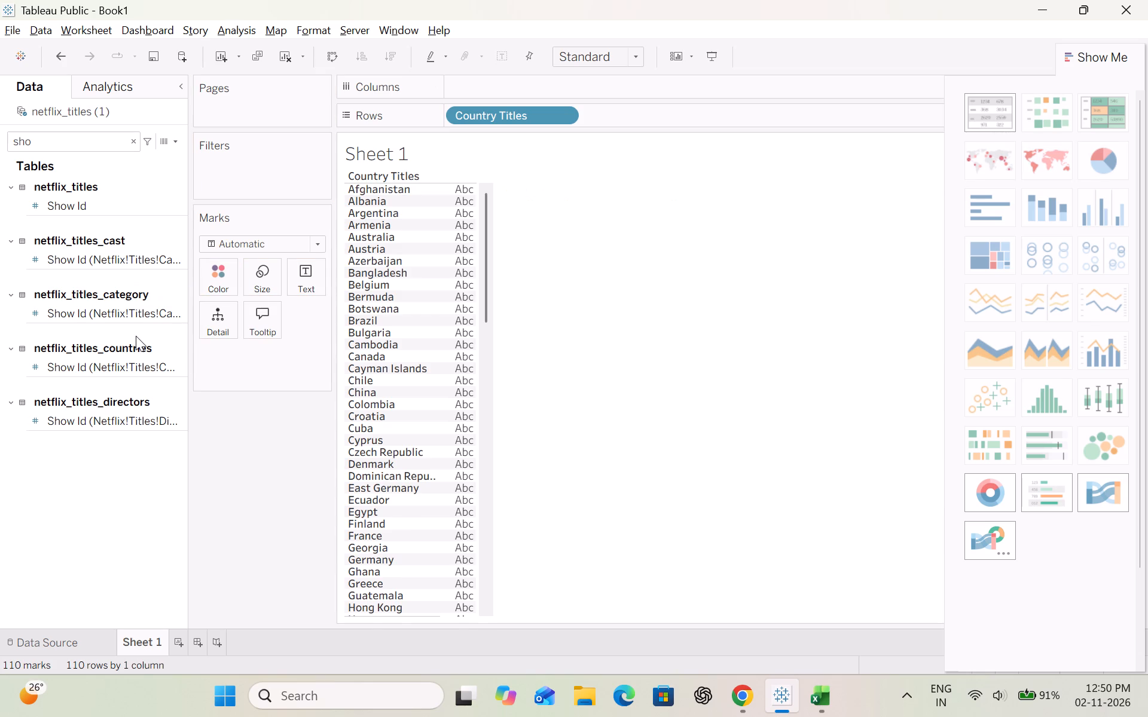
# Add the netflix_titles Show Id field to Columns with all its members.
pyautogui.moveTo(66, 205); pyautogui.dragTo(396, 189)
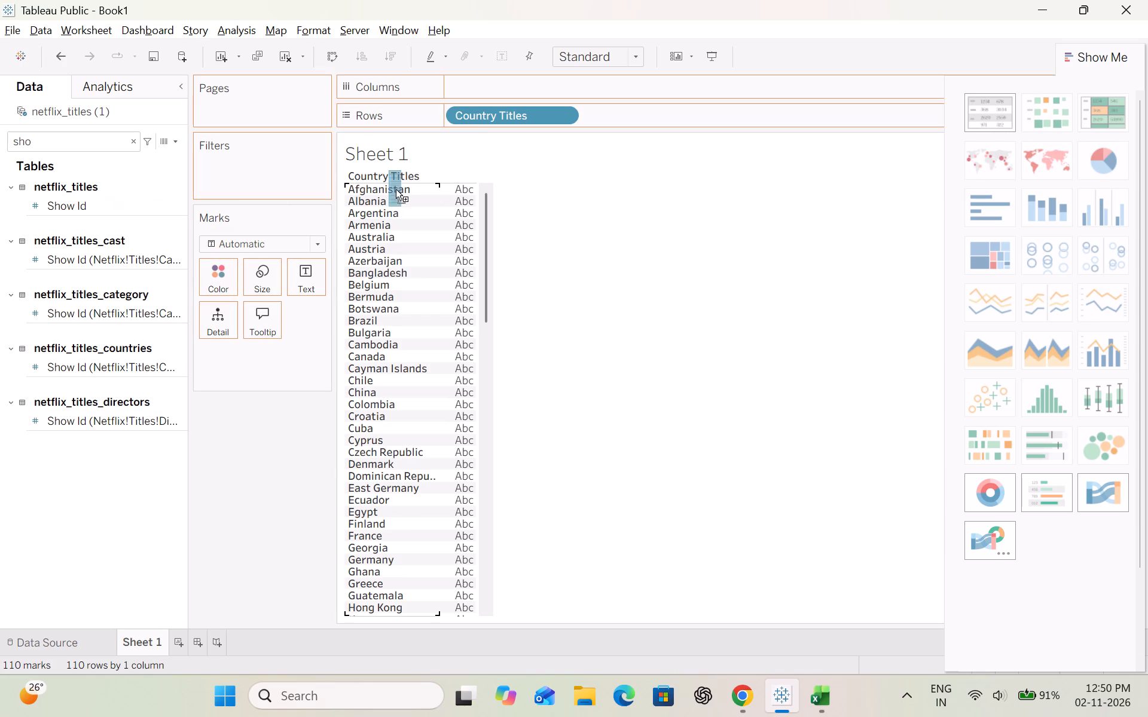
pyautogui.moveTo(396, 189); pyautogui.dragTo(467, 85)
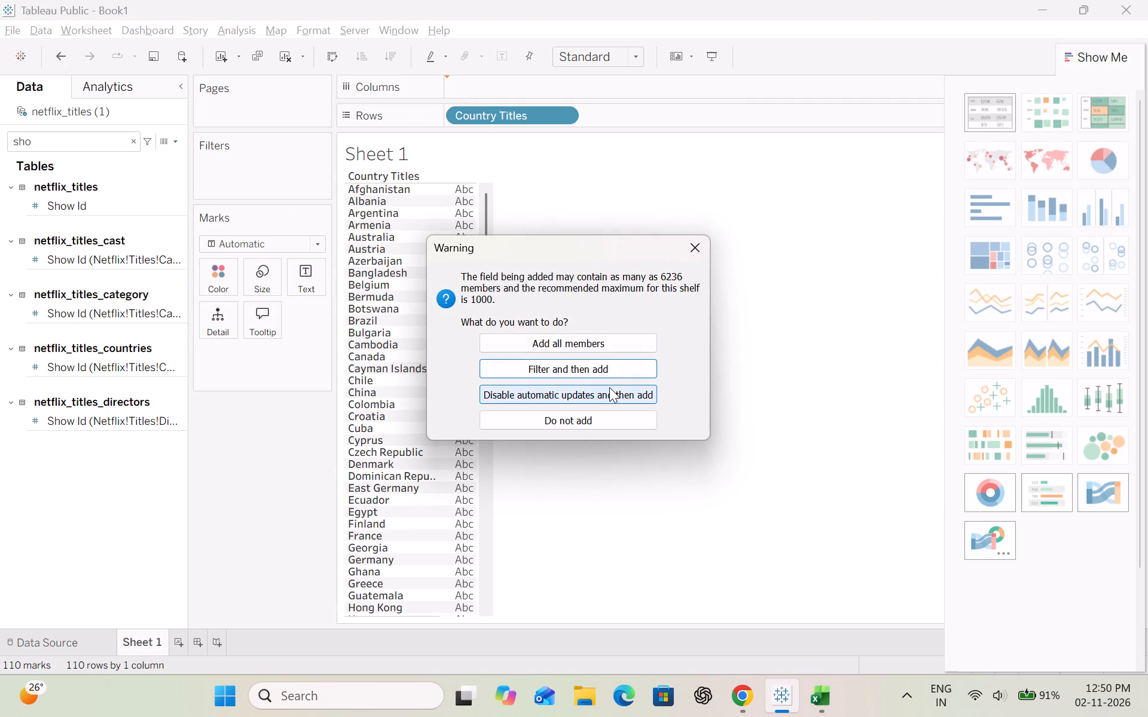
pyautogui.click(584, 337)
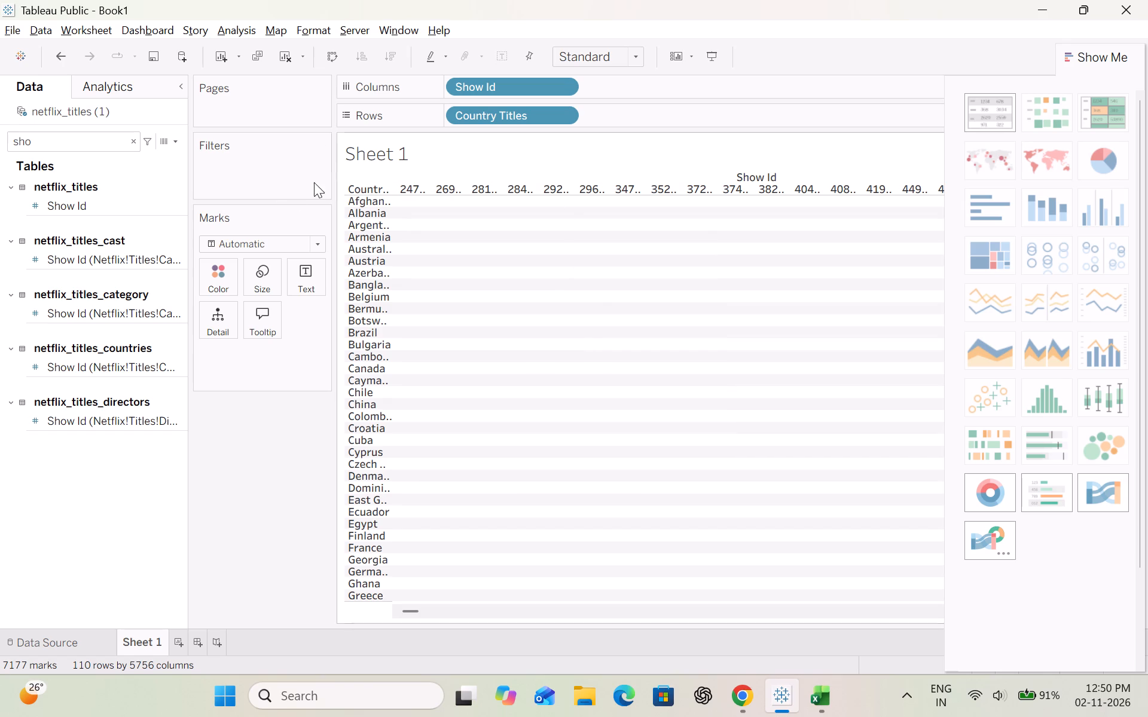
# Convert the Show Id field in the netflix_titles table to a measure.
pyautogui.rightClick(144, 215)
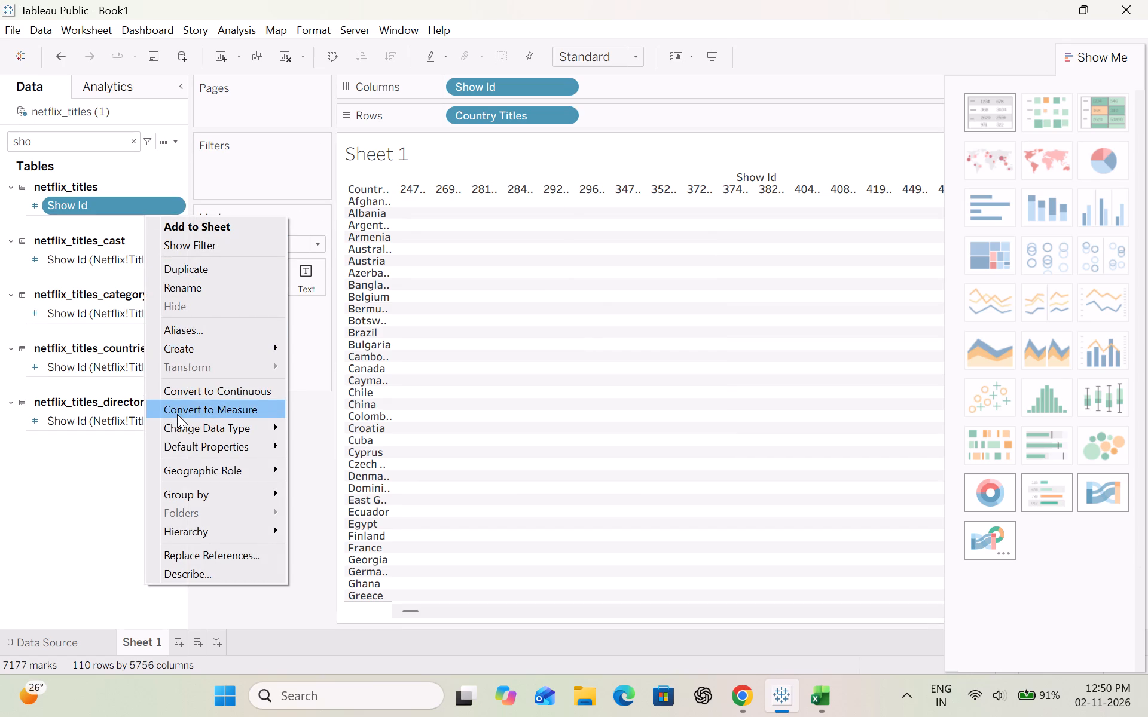
pyautogui.click(177, 414)
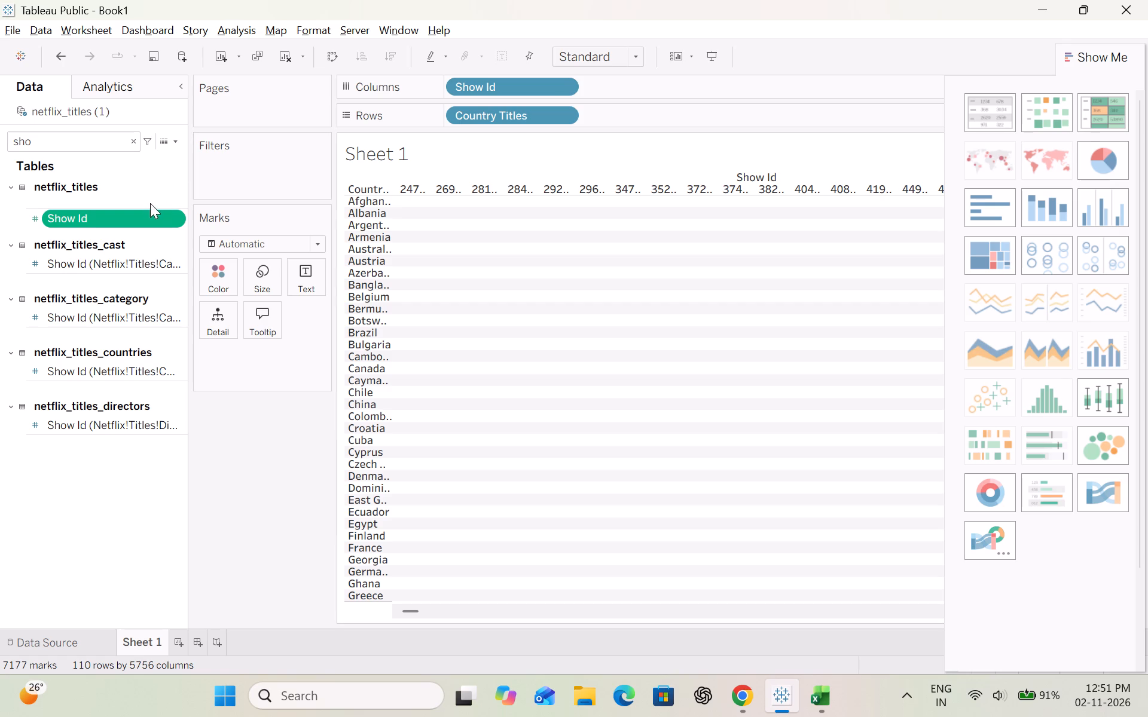
# Replace the discrete Show Id on Columns with the SUM(Show Id) measure to chart it by Country Titles.
pyautogui.moveTo(143, 226); pyautogui.dragTo(653, 100)
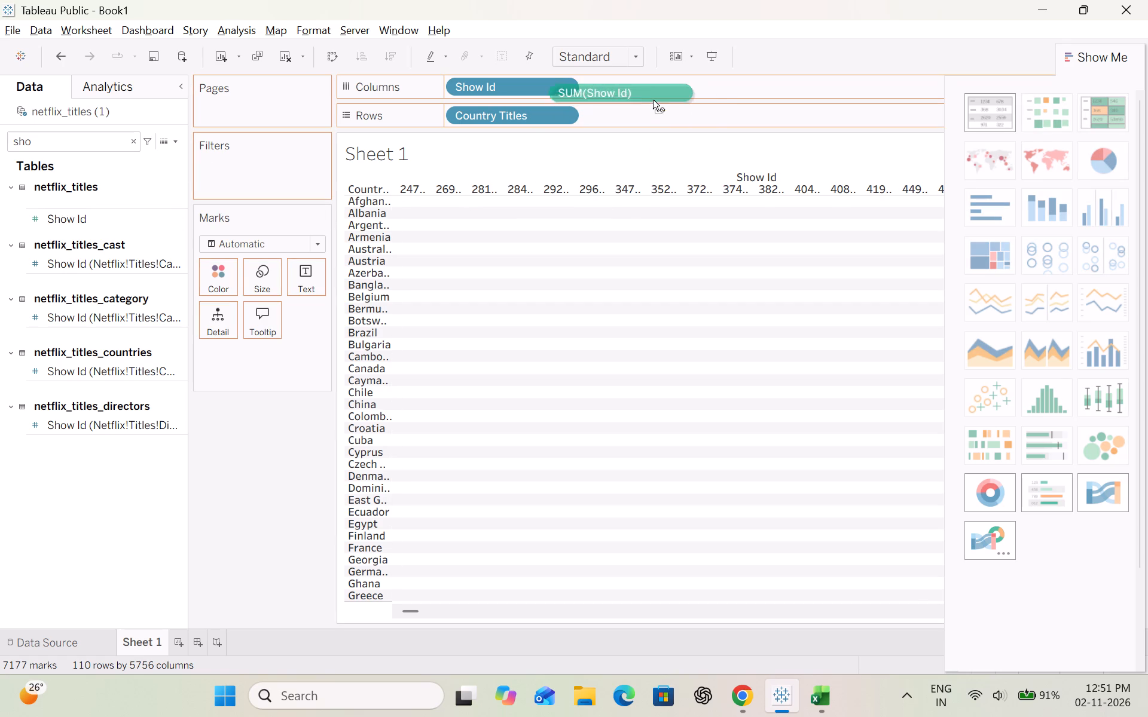
pyautogui.moveTo(653, 100); pyautogui.dragTo(677, 94)
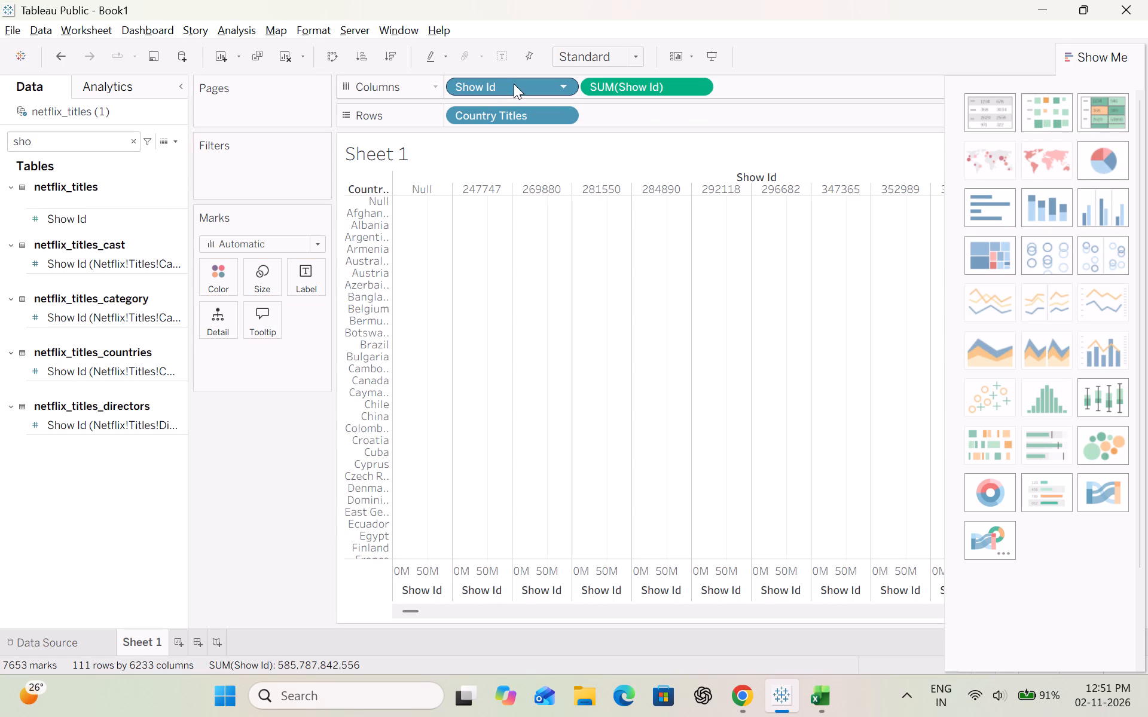
pyautogui.moveTo(512, 85); pyautogui.dragTo(87, 238)
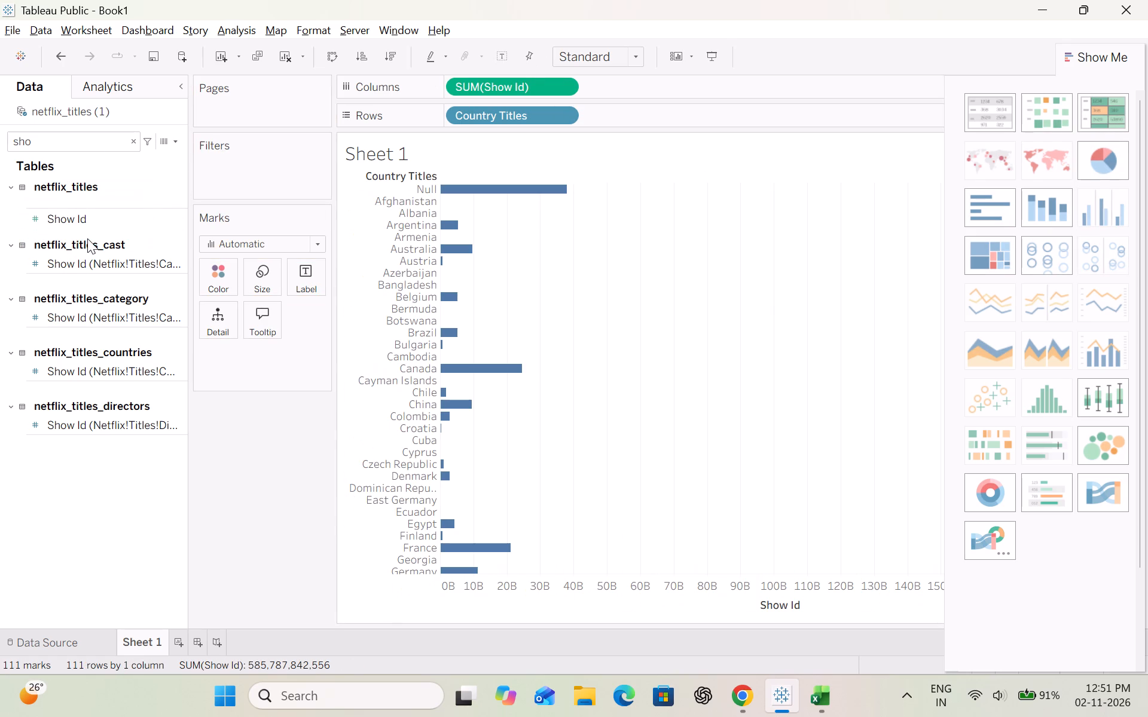
# Sort Country Titles in descending order by SUM(Show Id).
pyautogui.click(389, 56)
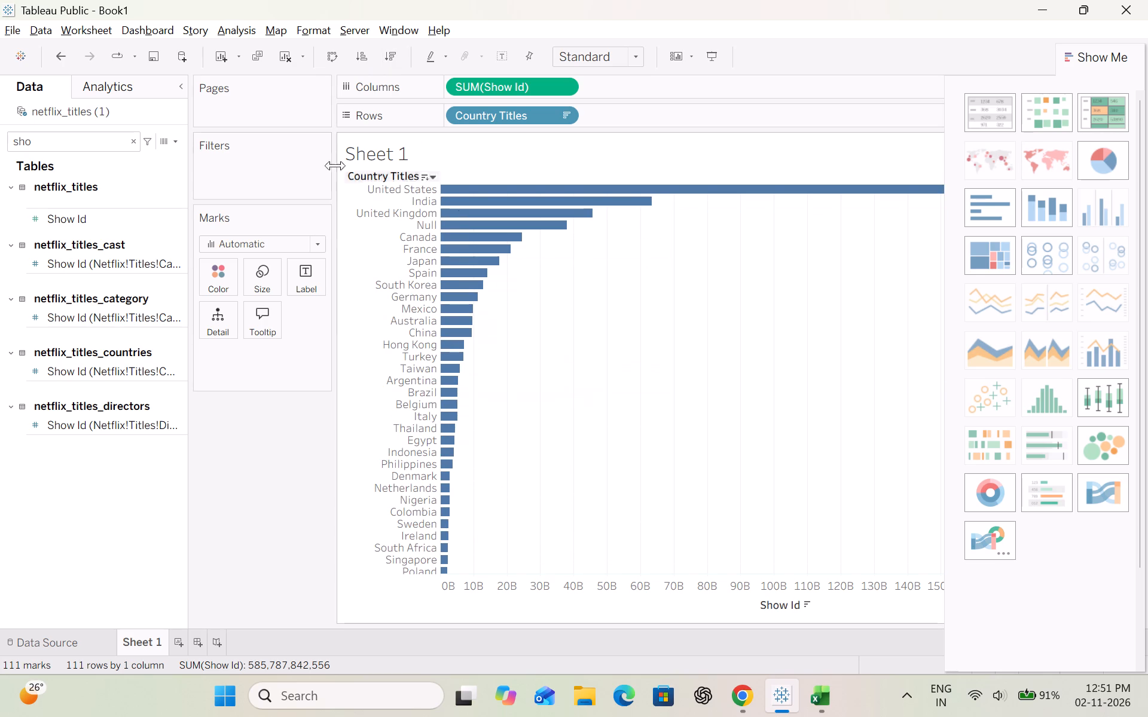
# Clear the field search so that all data fields are listed.
pyautogui.click(133, 141)
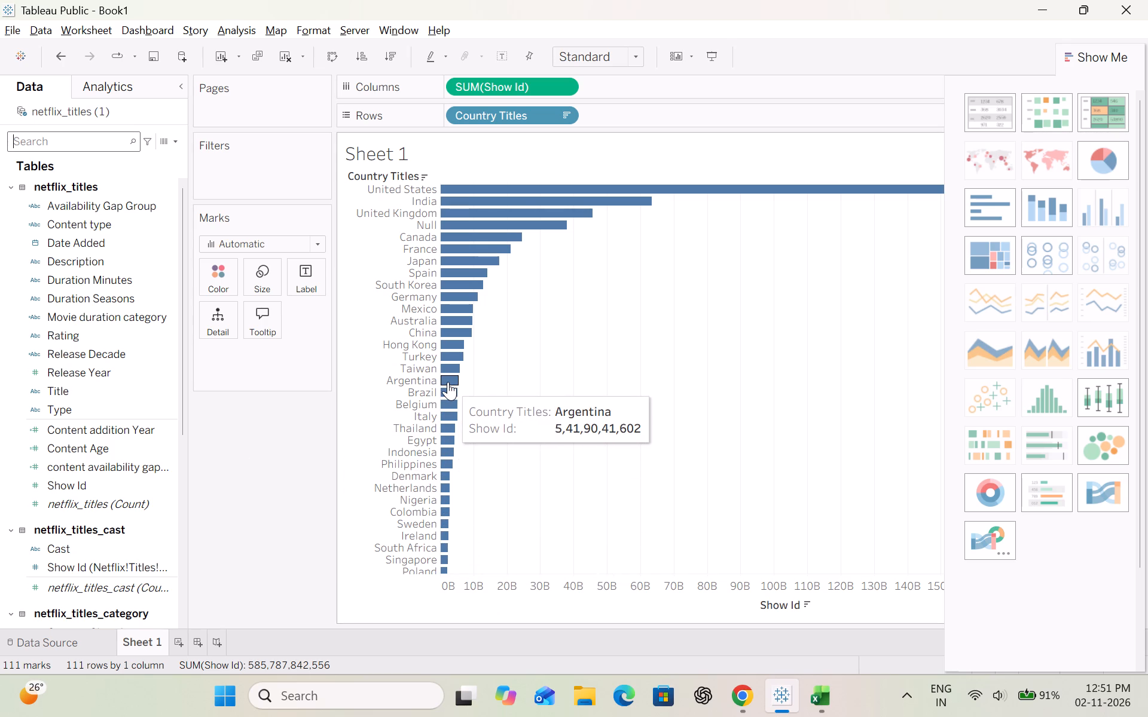
# Examine the Show Id sums per country through the whole sorted bar chart, including the Singapore bar.
pyautogui.scroll(-3, 454, 495)
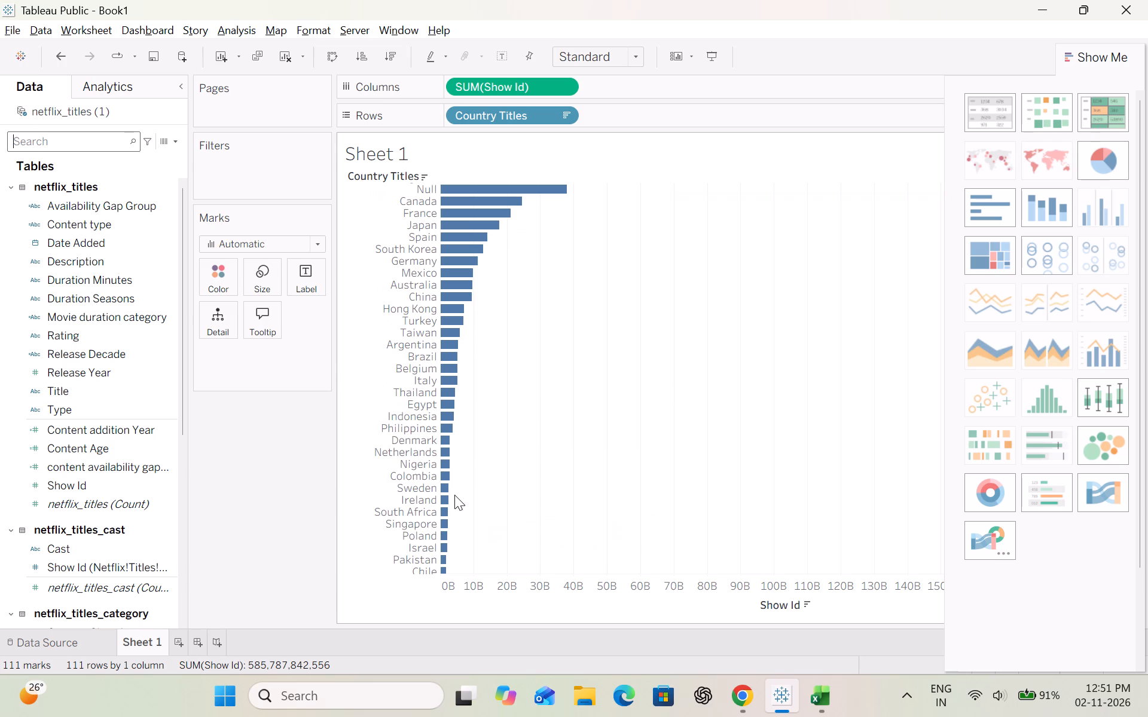
pyautogui.scroll(-9, 454, 495)
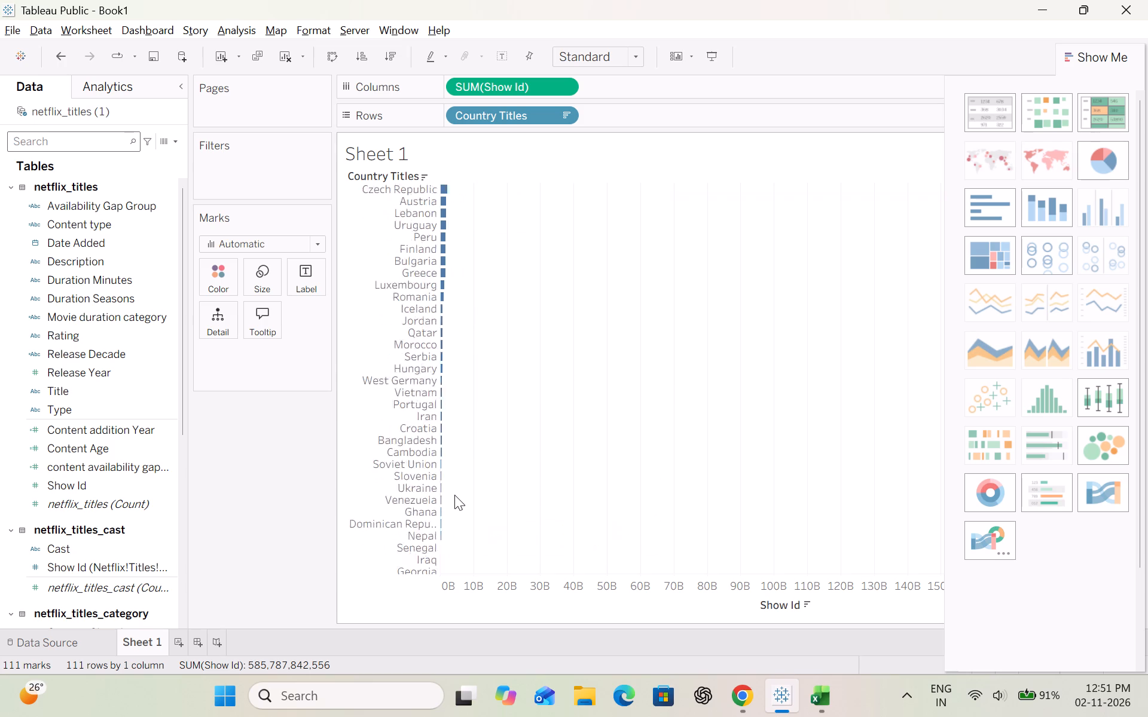
pyautogui.scroll(-2, 454, 495)
pyautogui.scroll(15, 454, 495)
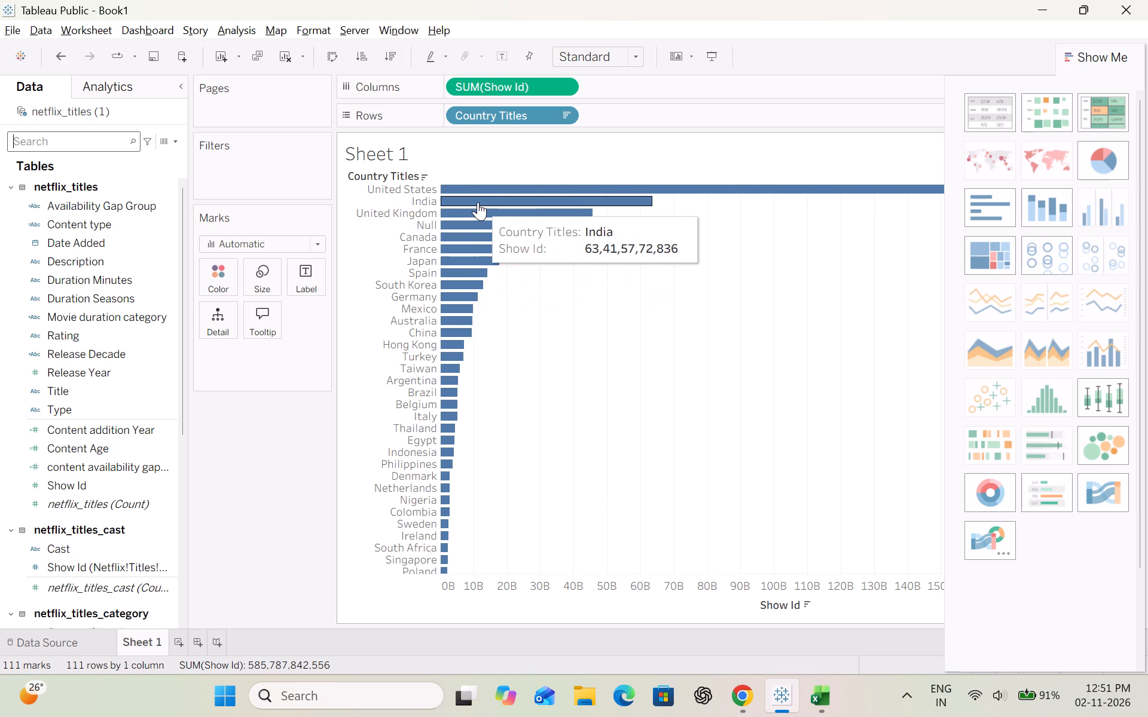
pyautogui.hscroll(-9, 478, 202)
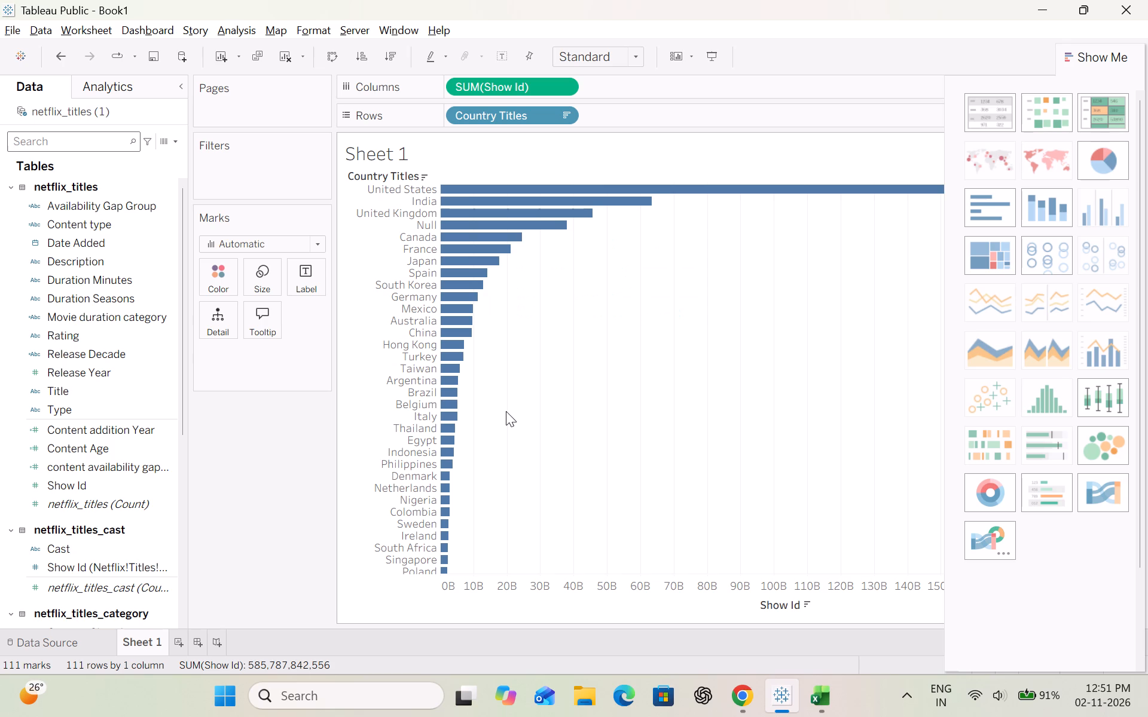
pyautogui.click(448, 560)
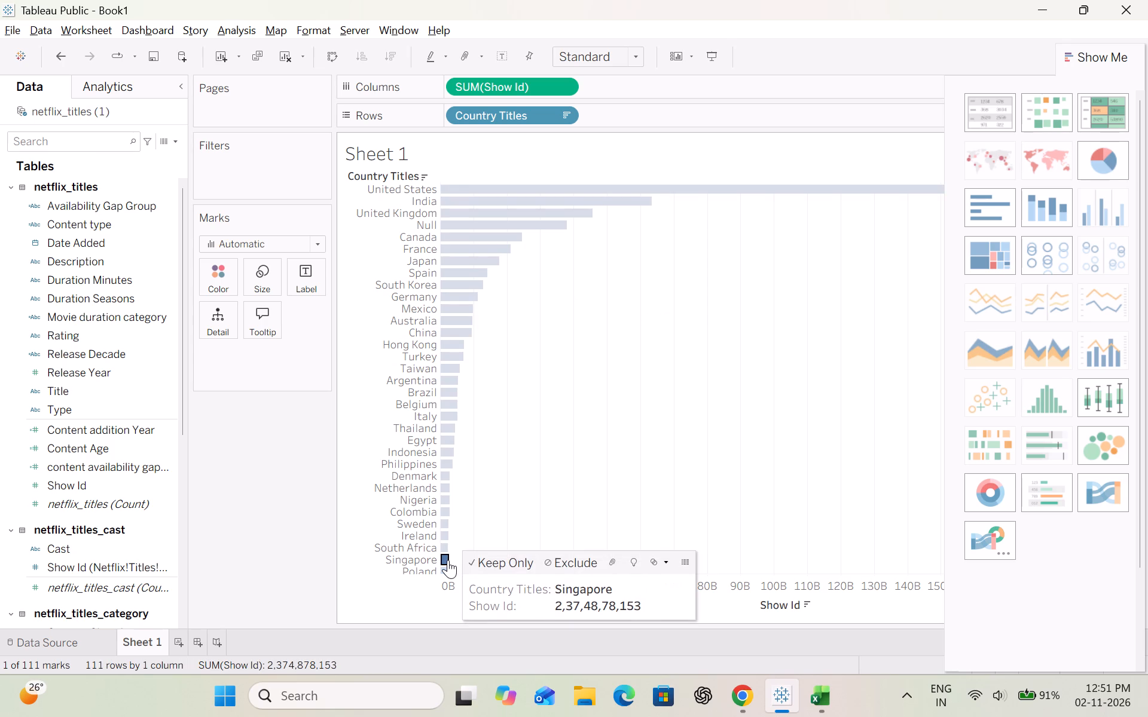
pyautogui.click(448, 560)
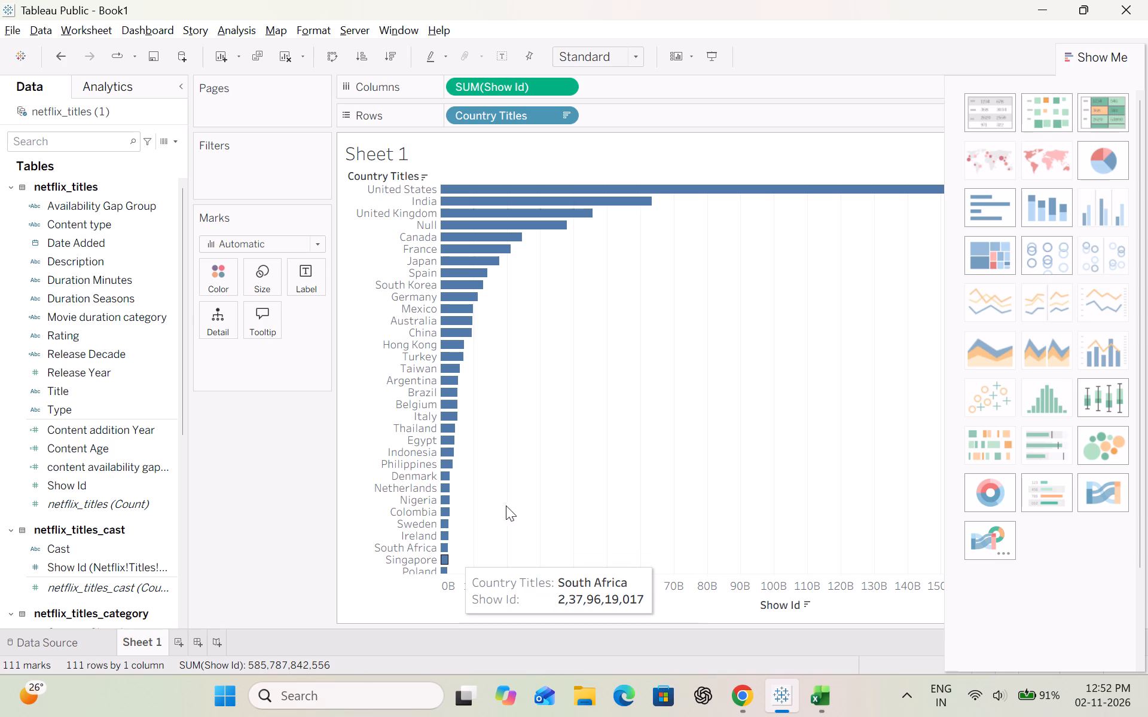
pyautogui.scroll(-4, 492, 454)
pyautogui.scroll(5, 492, 454)
pyautogui.scroll(-5, 492, 454)
pyautogui.scroll(7, 492, 454)
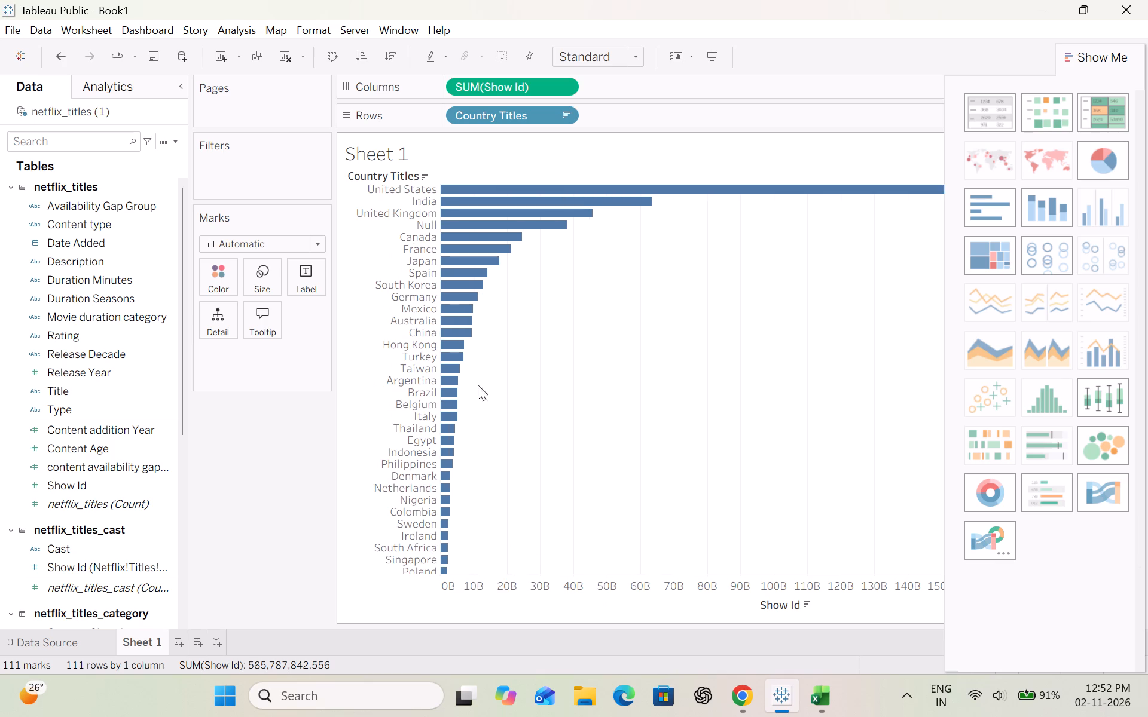
pyautogui.scroll(-4, 439, 516)
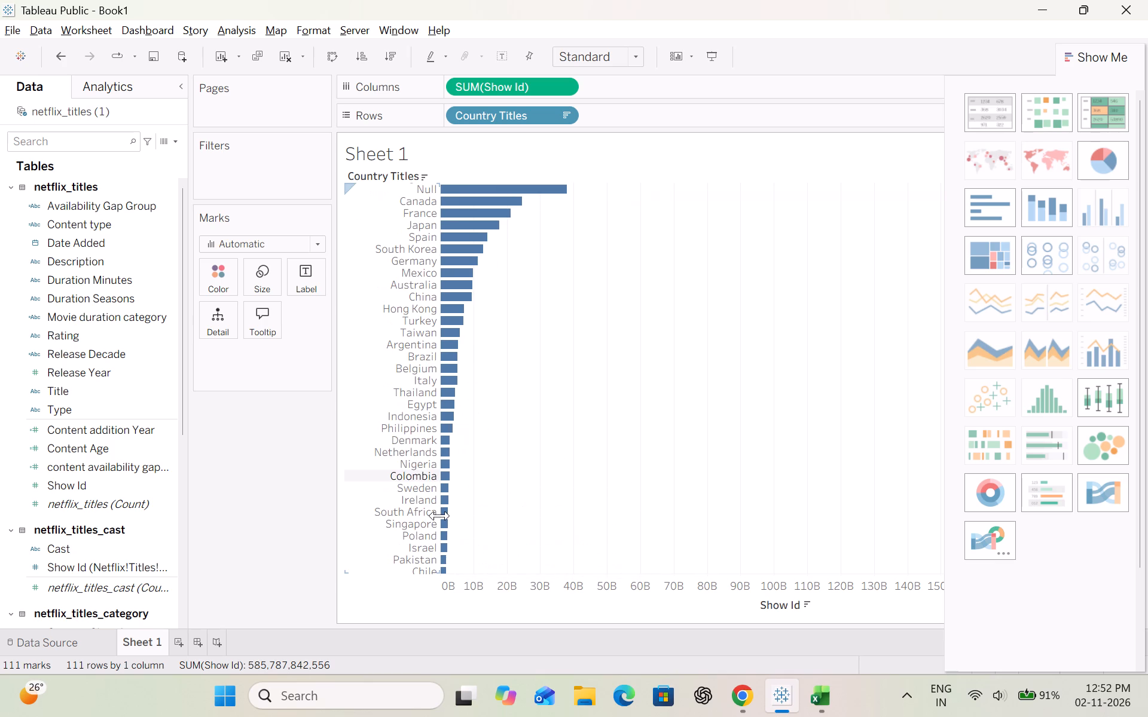
pyautogui.scroll(-2, 439, 516)
pyautogui.scroll(2, 472, 465)
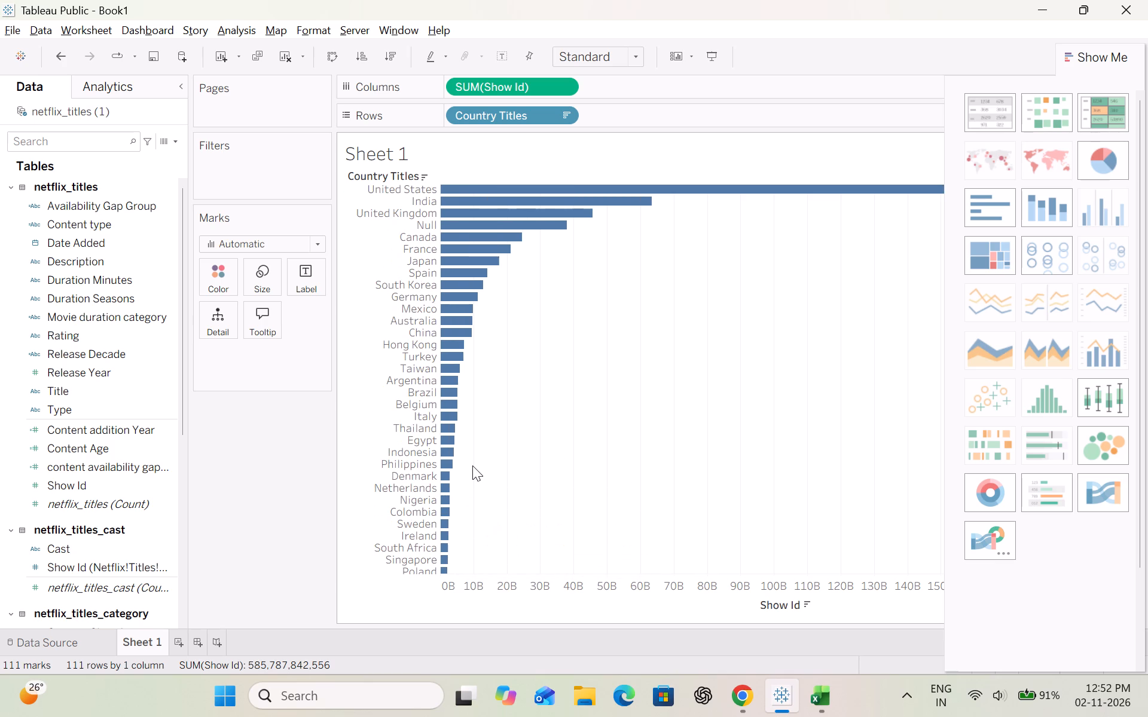
pyautogui.scroll(5, 472, 465)
# Inspect individual countries in the sorted chart, checking Japan, Sudan and India and the options for the India bar.
pyautogui.click(449, 260)
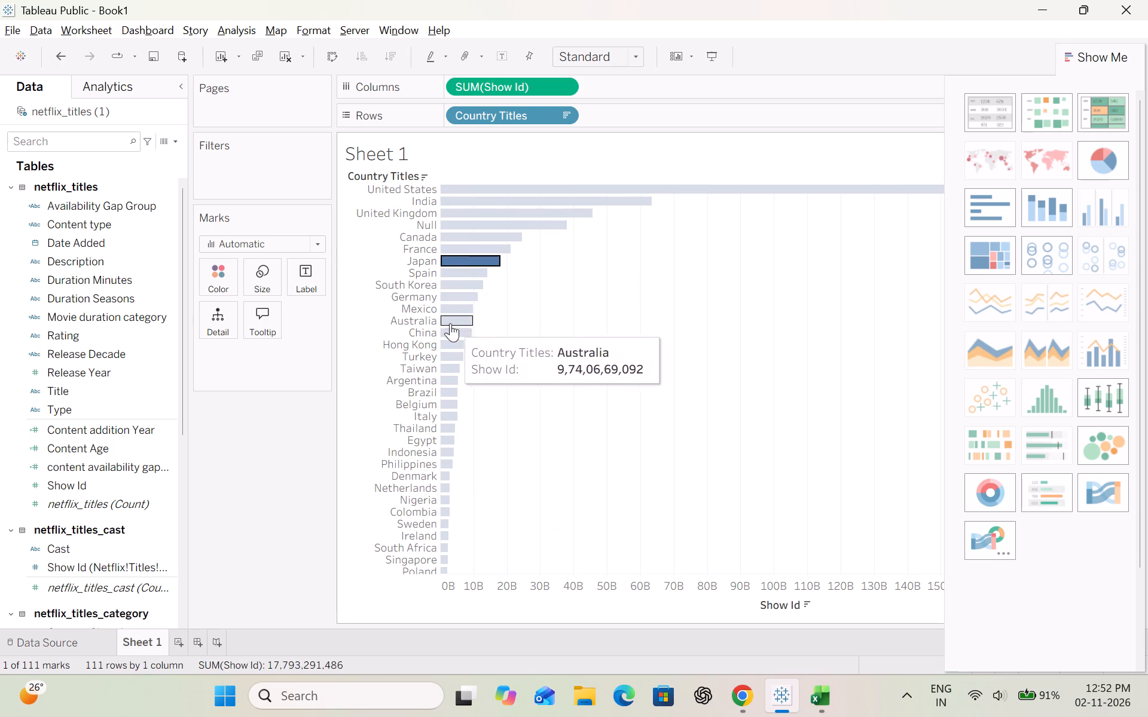
pyautogui.click(562, 358)
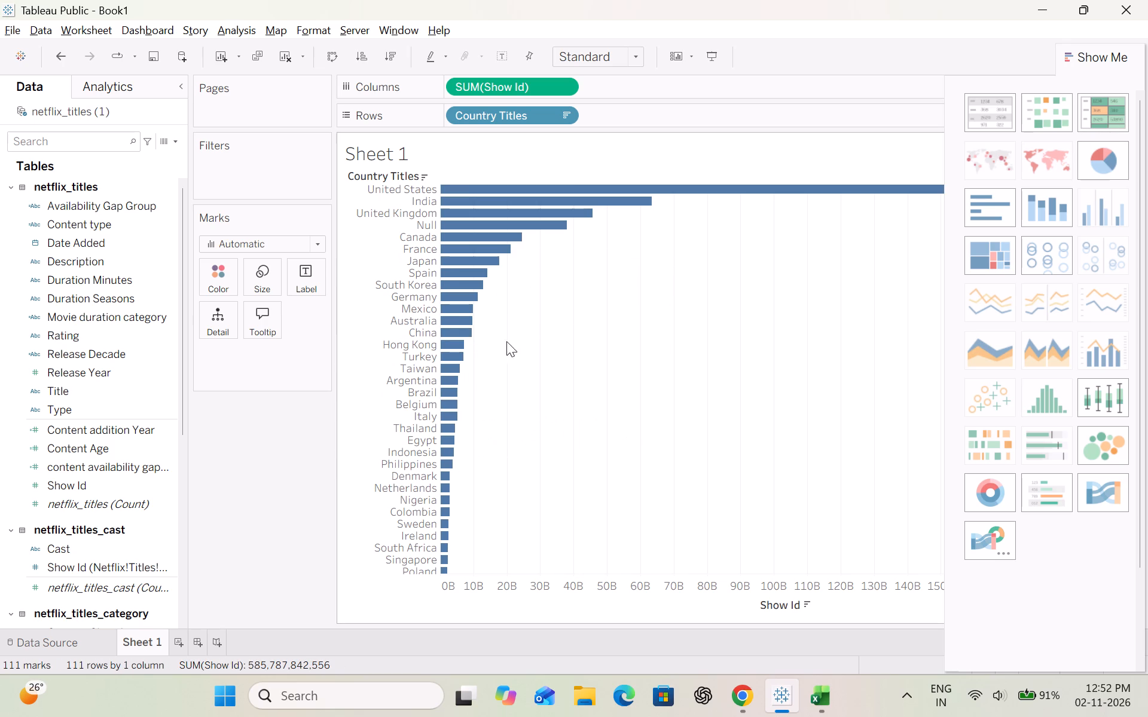
pyautogui.scroll(-10, 608, 404)
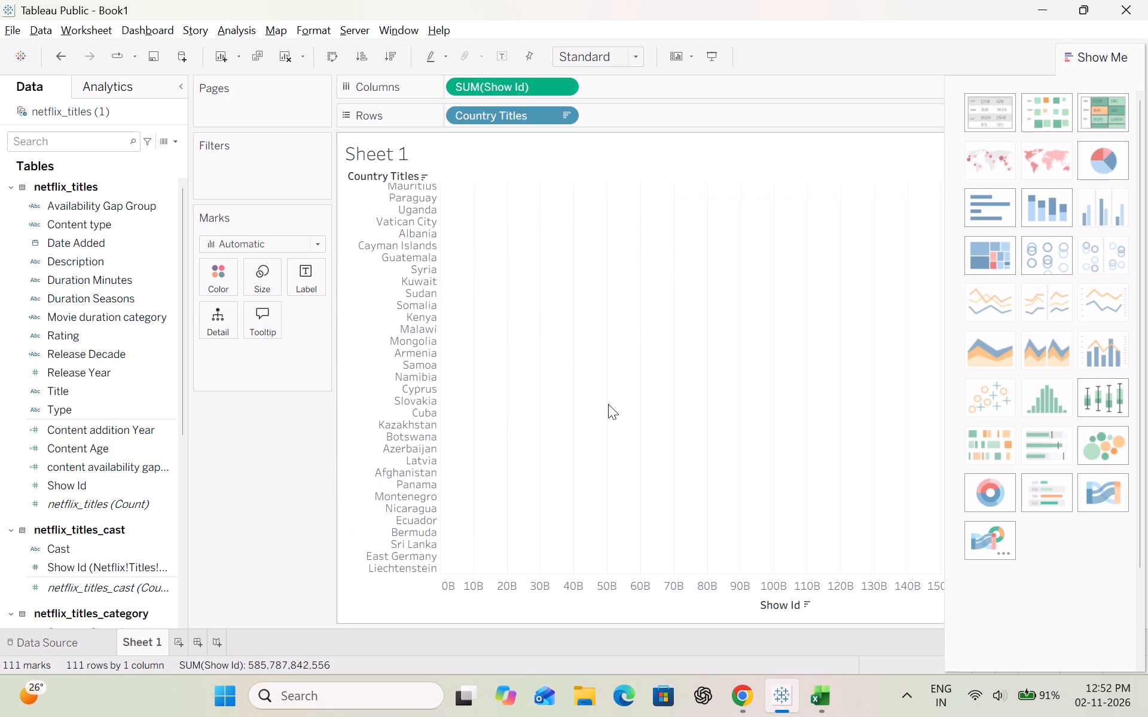
pyautogui.scroll(7, 608, 404)
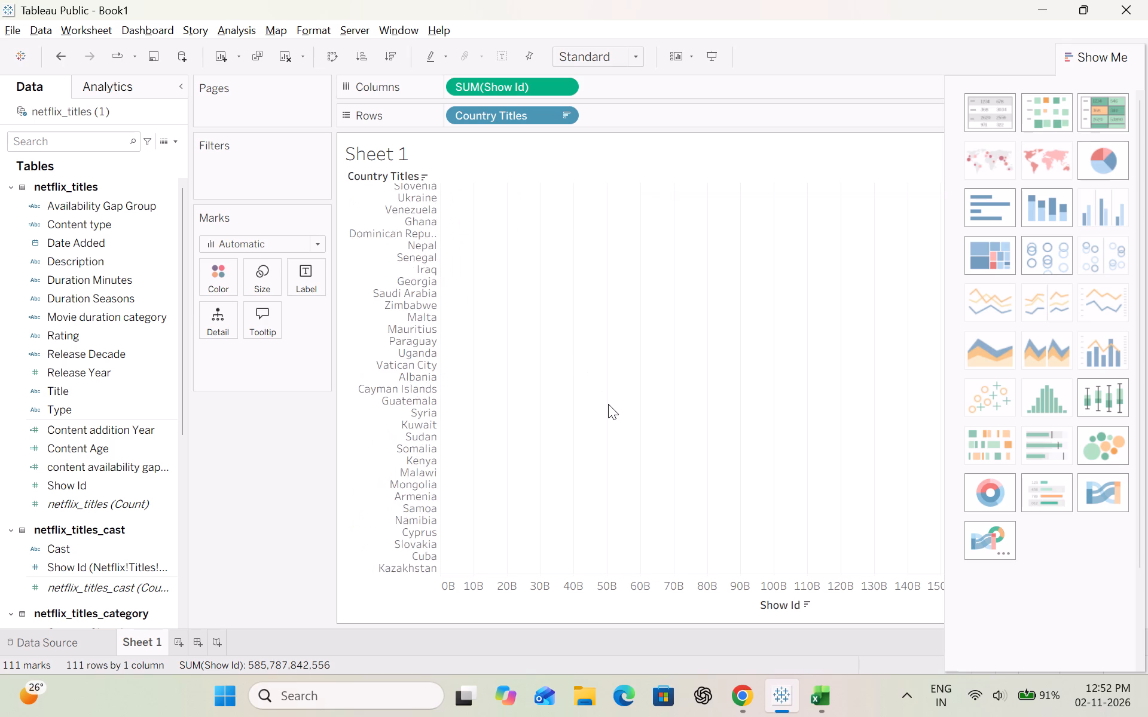
pyautogui.scroll(4, 608, 404)
pyautogui.click(450, 360)
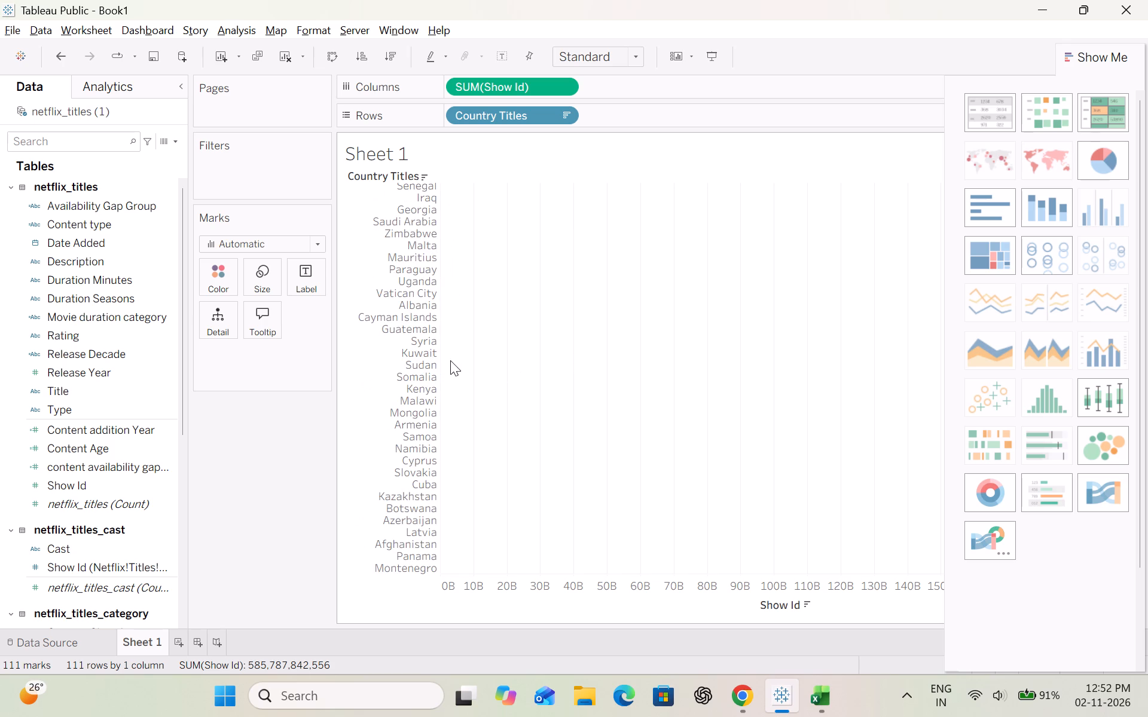
pyautogui.click(434, 368)
pyautogui.scroll(9, 519, 328)
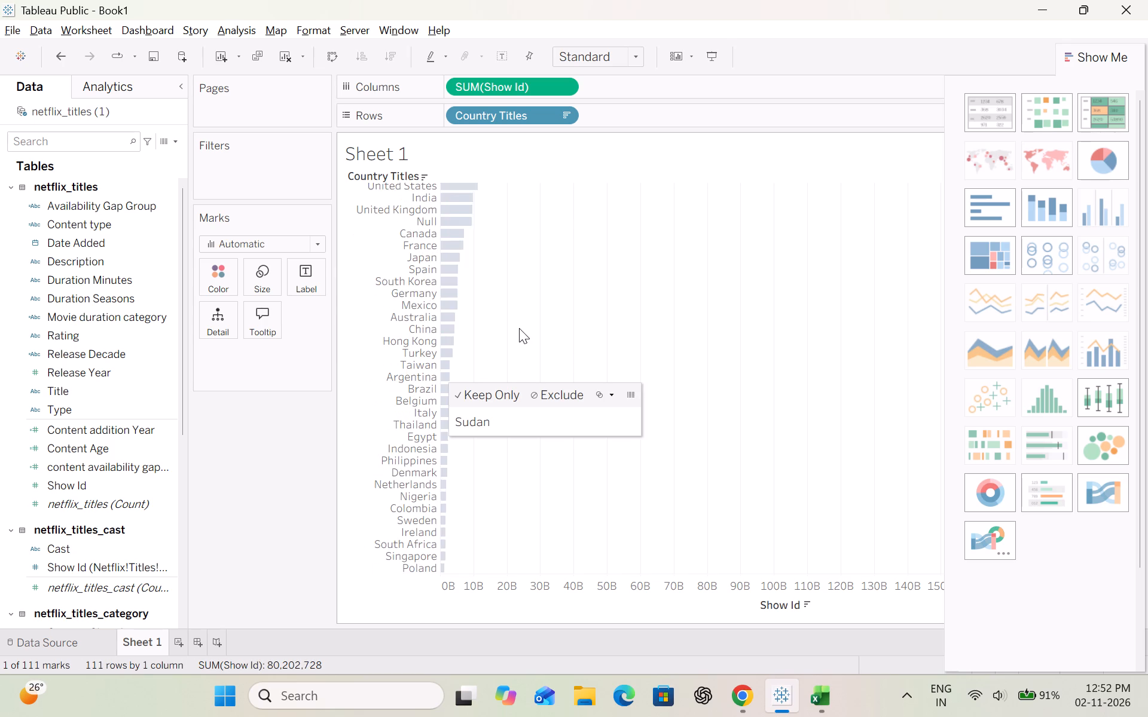
pyautogui.click(519, 328)
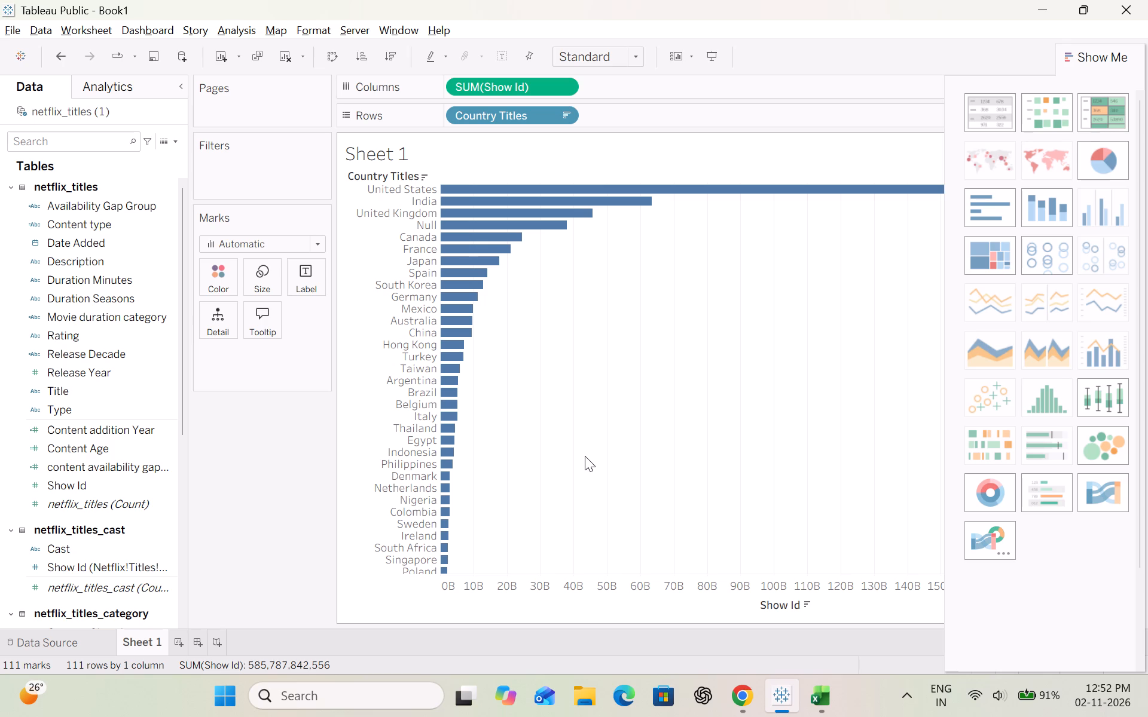
pyautogui.click(452, 196)
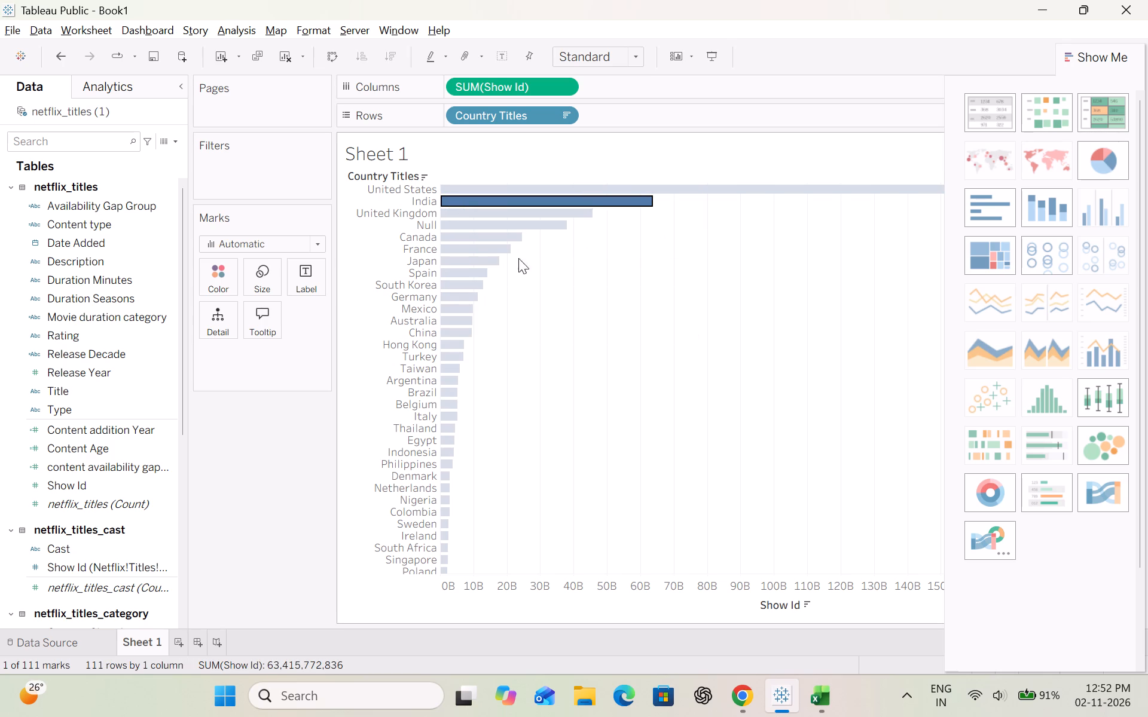
pyautogui.rightClick(477, 204)
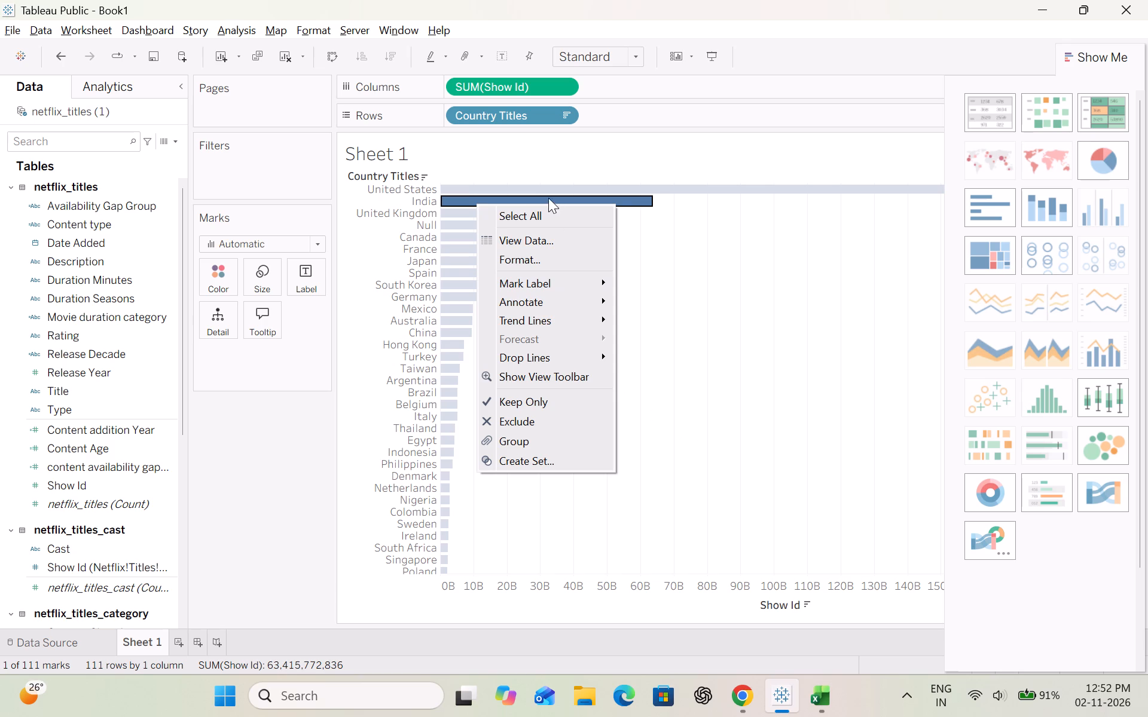
pyautogui.click(813, 335)
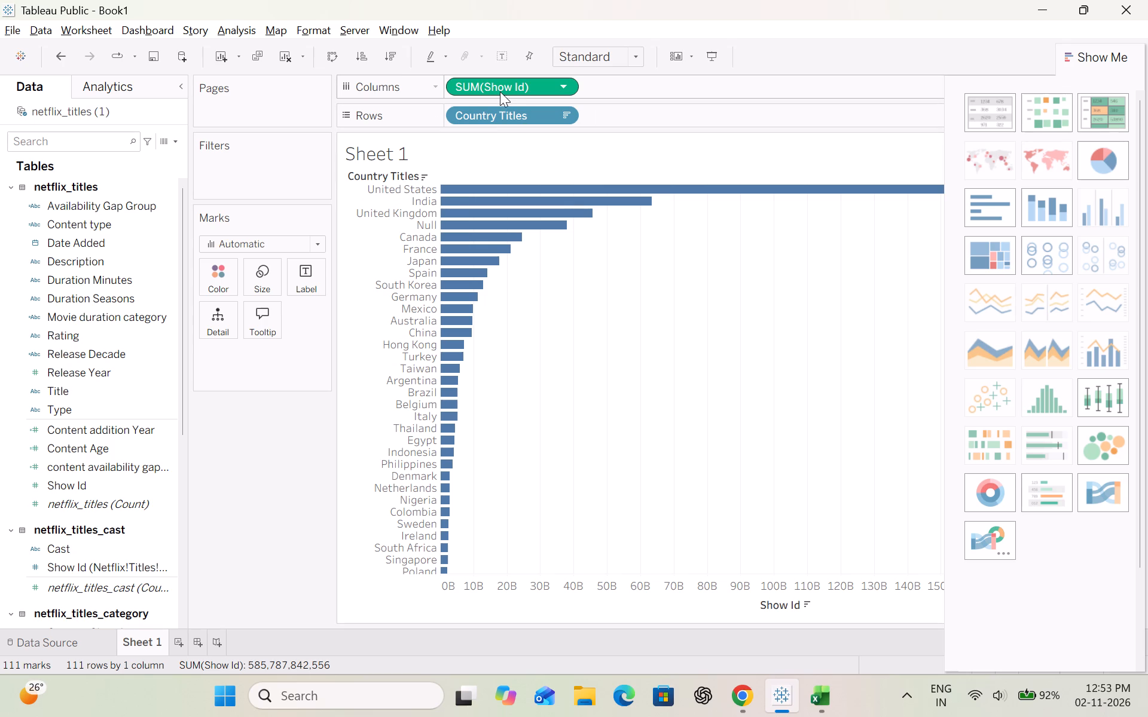
# Remove SUM(Show Id) from Columns, keeping Country Titles on Rows.
pyautogui.moveTo(498, 88); pyautogui.dragTo(75, 459)
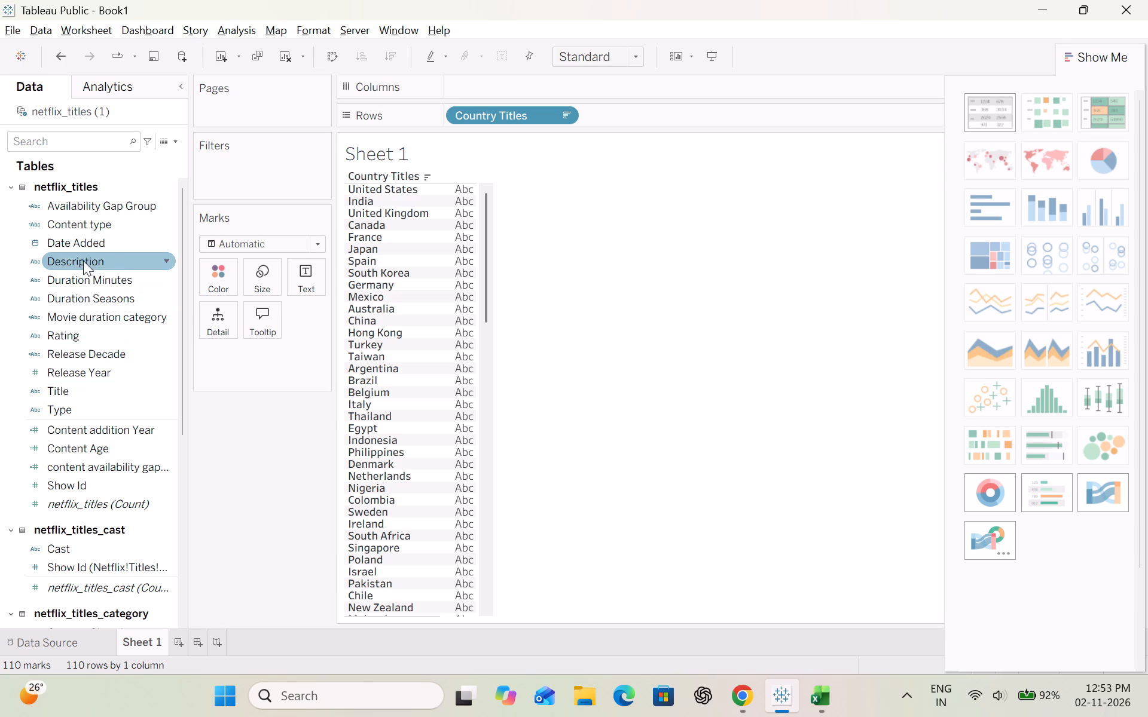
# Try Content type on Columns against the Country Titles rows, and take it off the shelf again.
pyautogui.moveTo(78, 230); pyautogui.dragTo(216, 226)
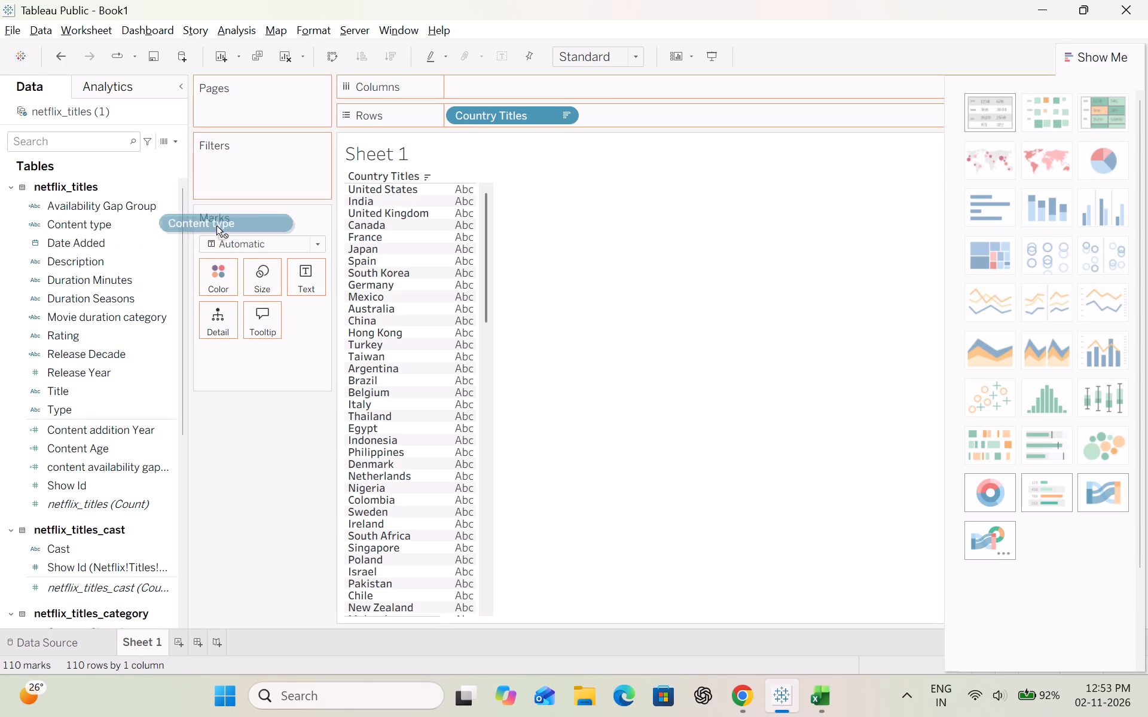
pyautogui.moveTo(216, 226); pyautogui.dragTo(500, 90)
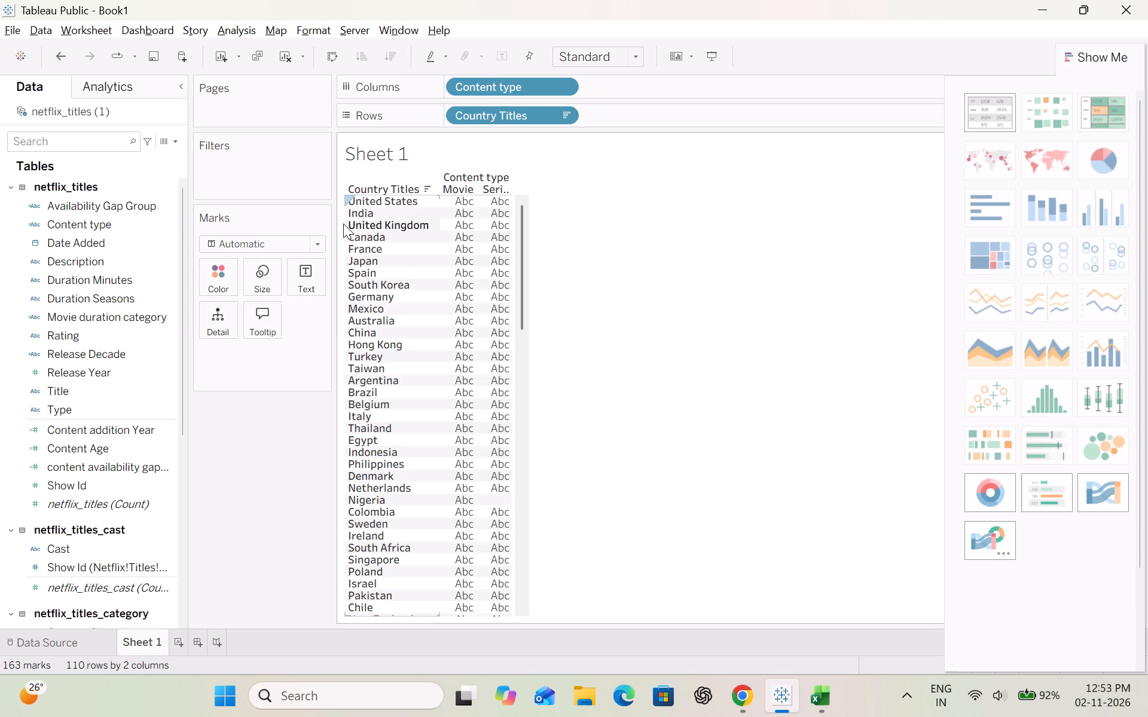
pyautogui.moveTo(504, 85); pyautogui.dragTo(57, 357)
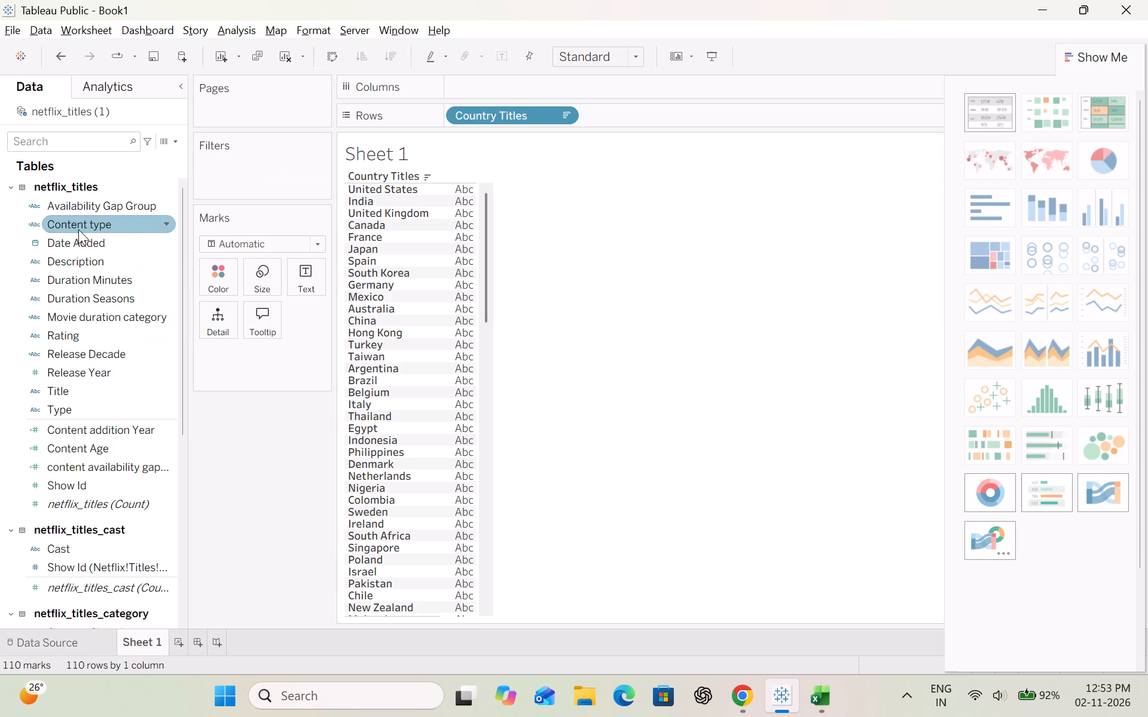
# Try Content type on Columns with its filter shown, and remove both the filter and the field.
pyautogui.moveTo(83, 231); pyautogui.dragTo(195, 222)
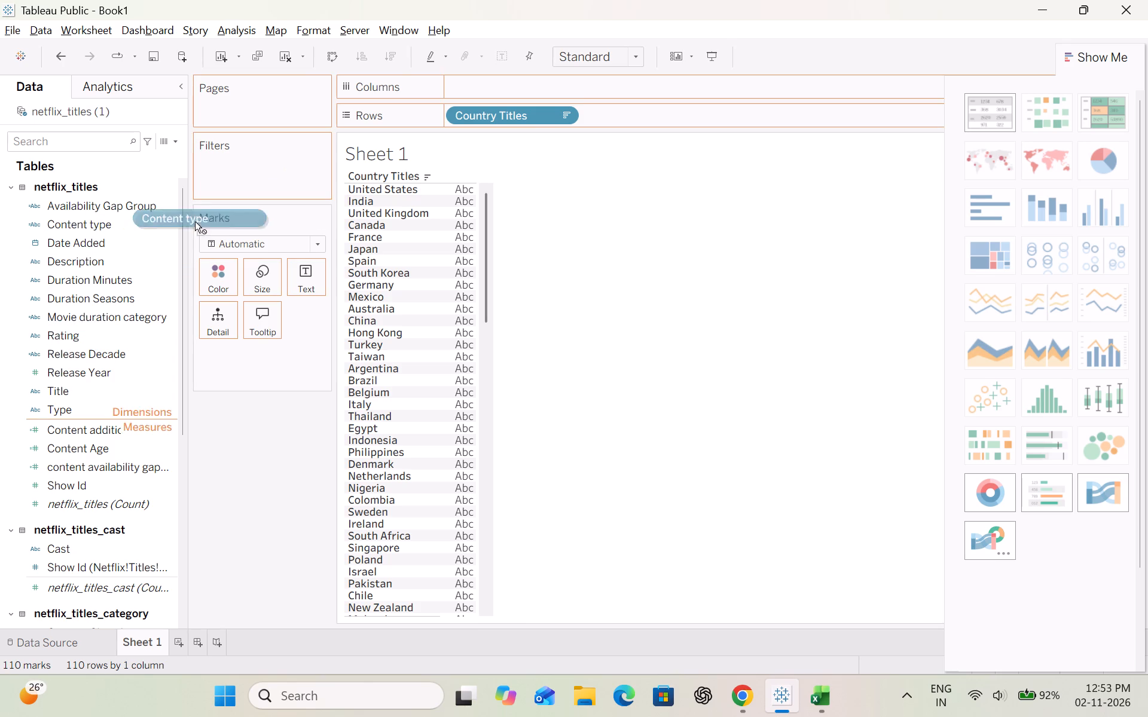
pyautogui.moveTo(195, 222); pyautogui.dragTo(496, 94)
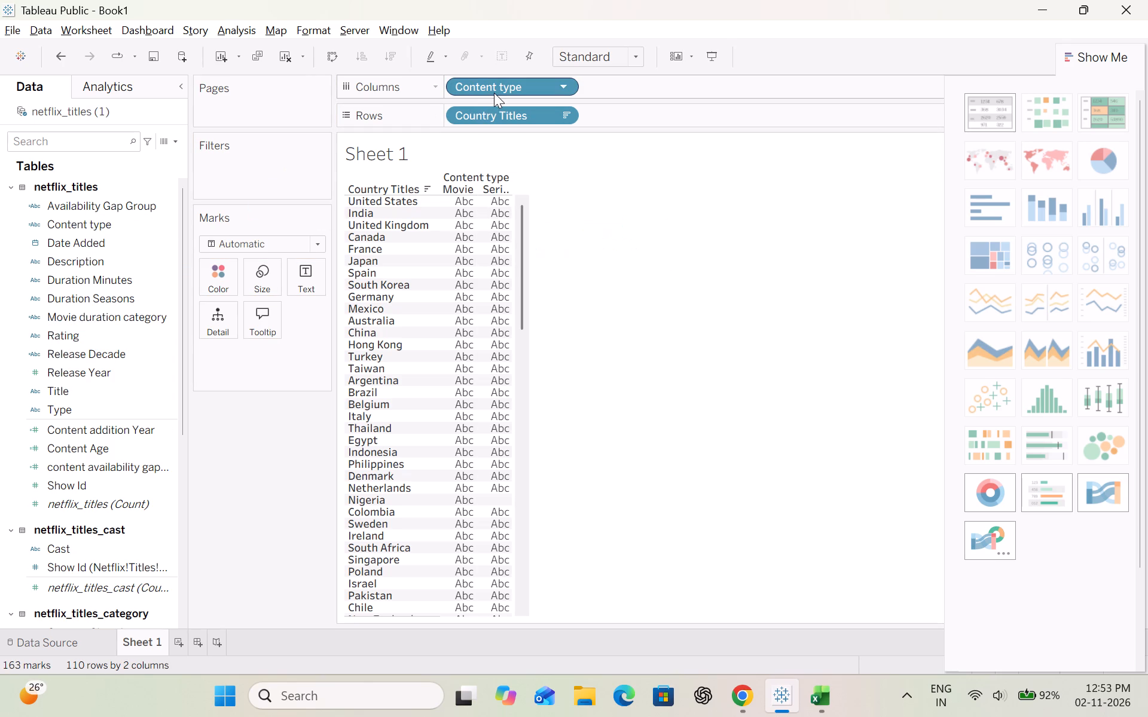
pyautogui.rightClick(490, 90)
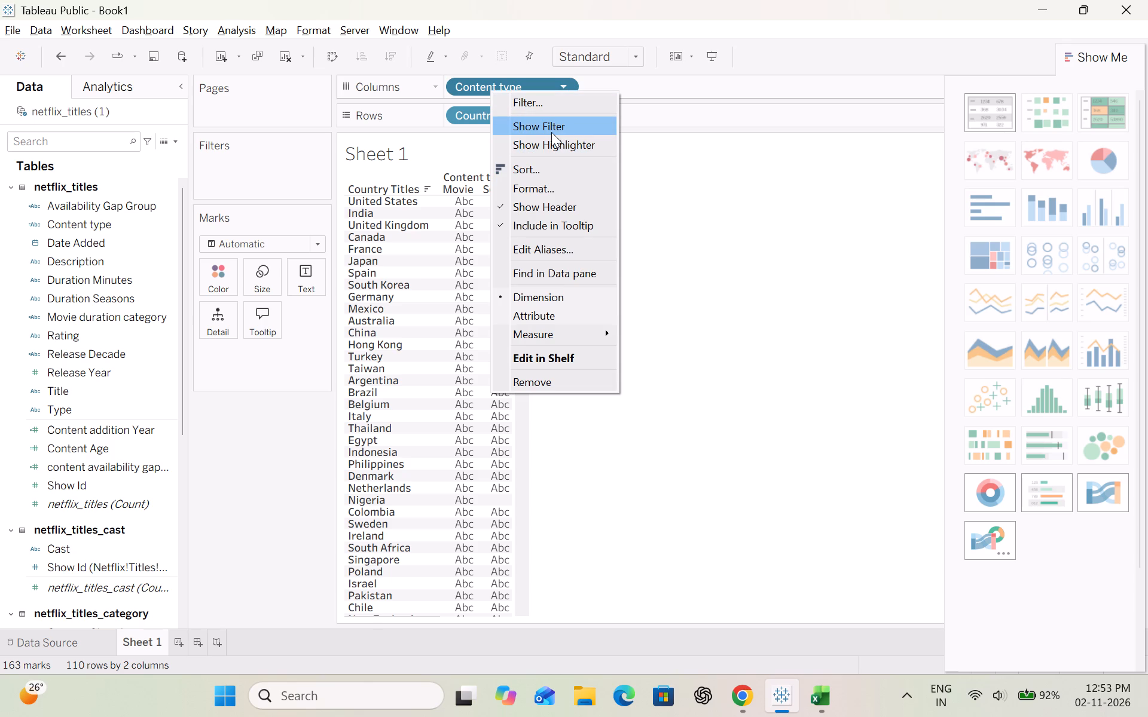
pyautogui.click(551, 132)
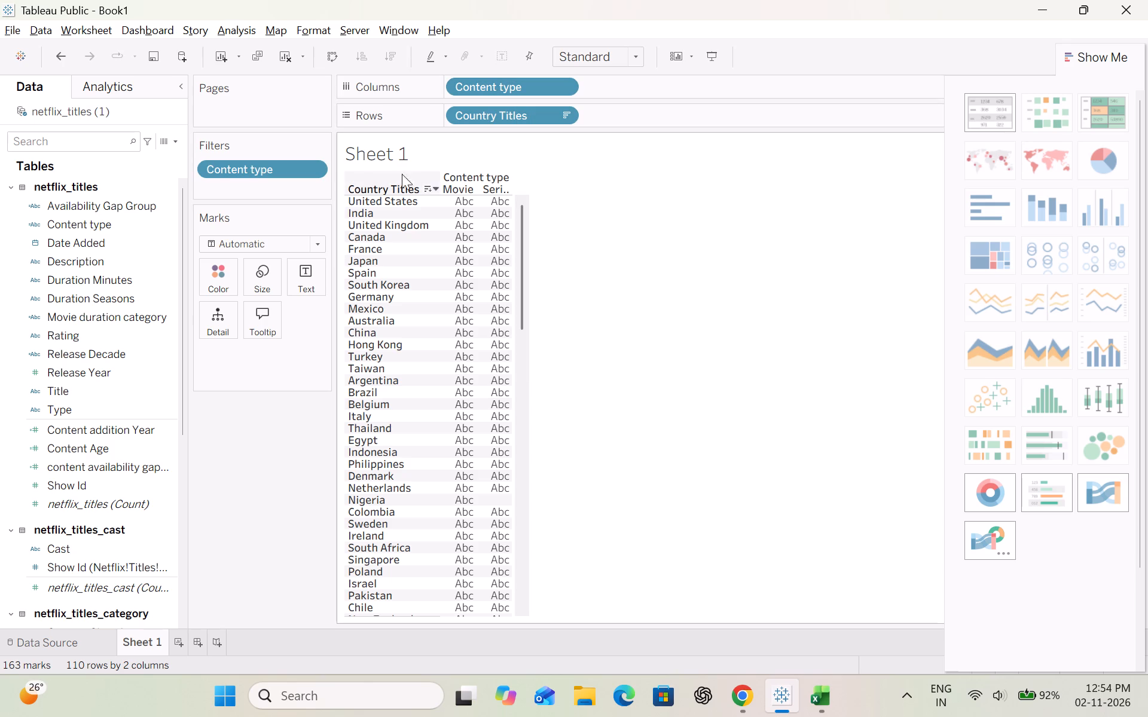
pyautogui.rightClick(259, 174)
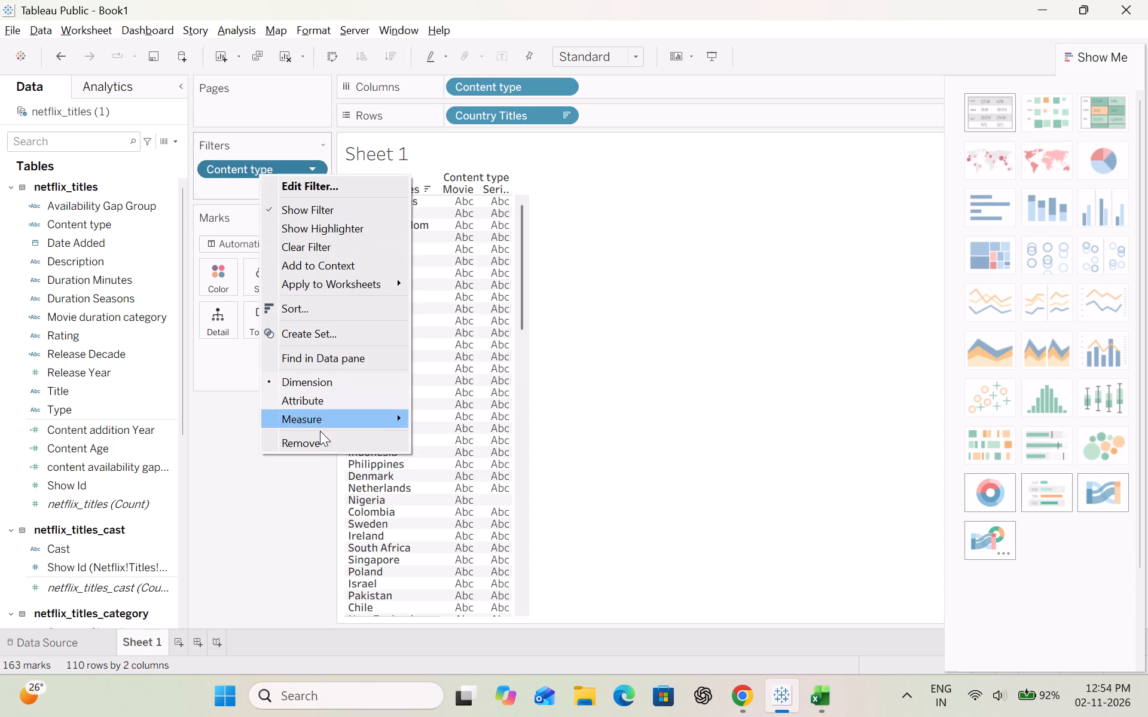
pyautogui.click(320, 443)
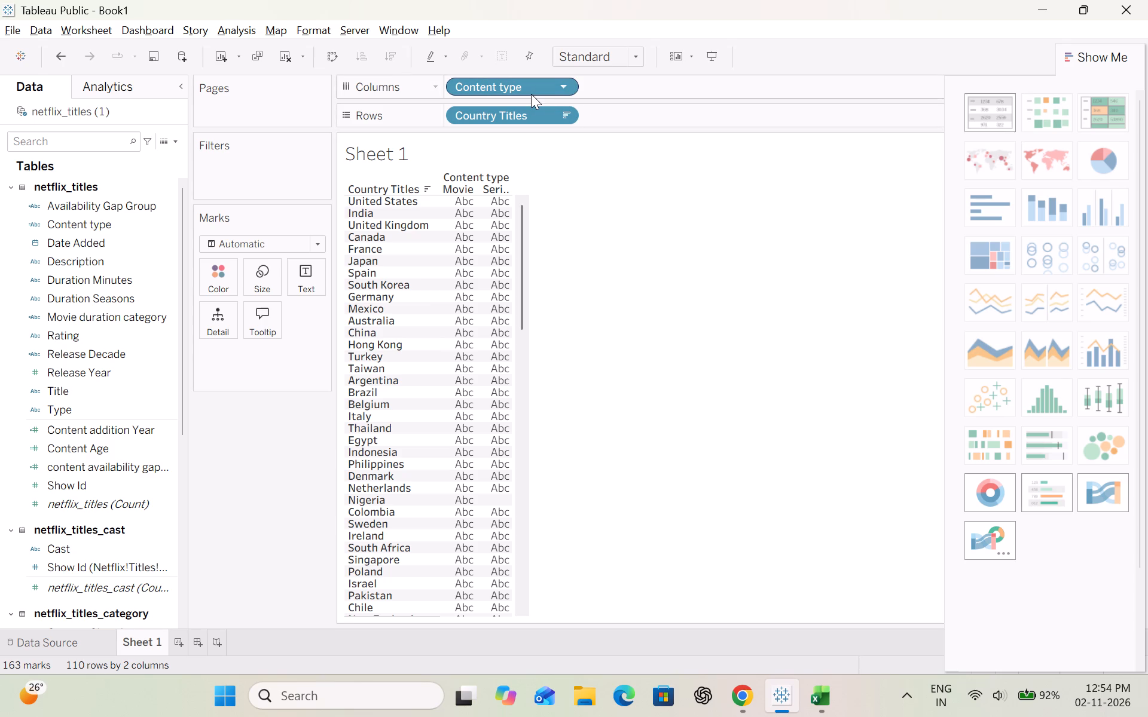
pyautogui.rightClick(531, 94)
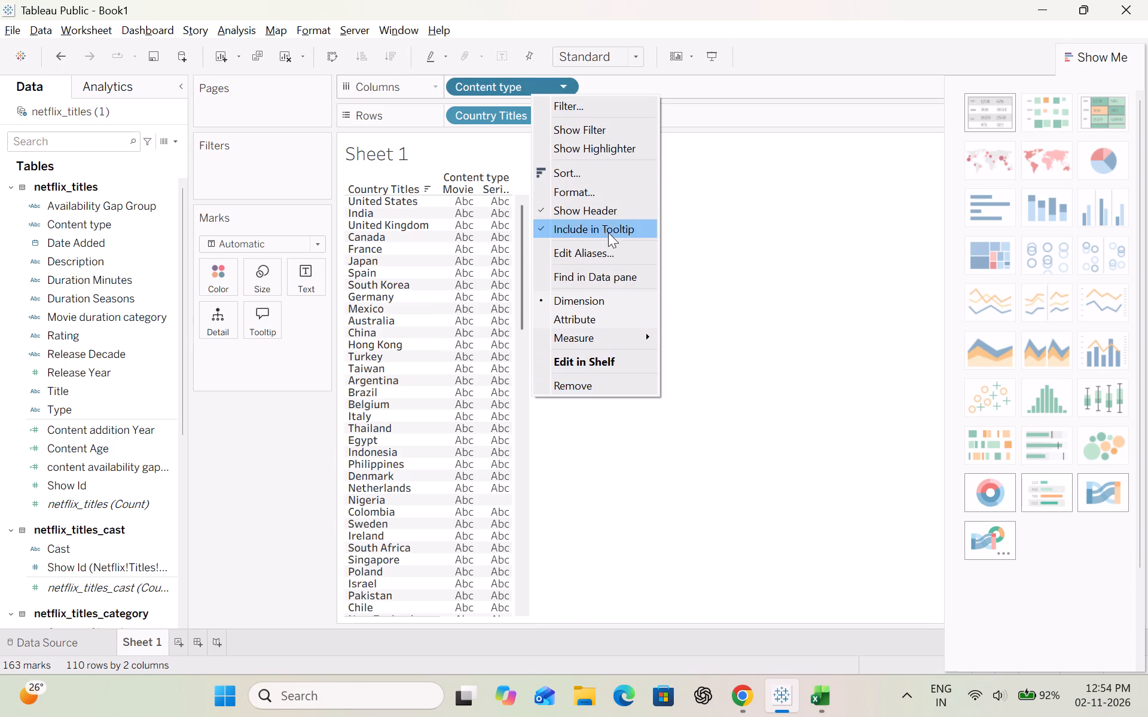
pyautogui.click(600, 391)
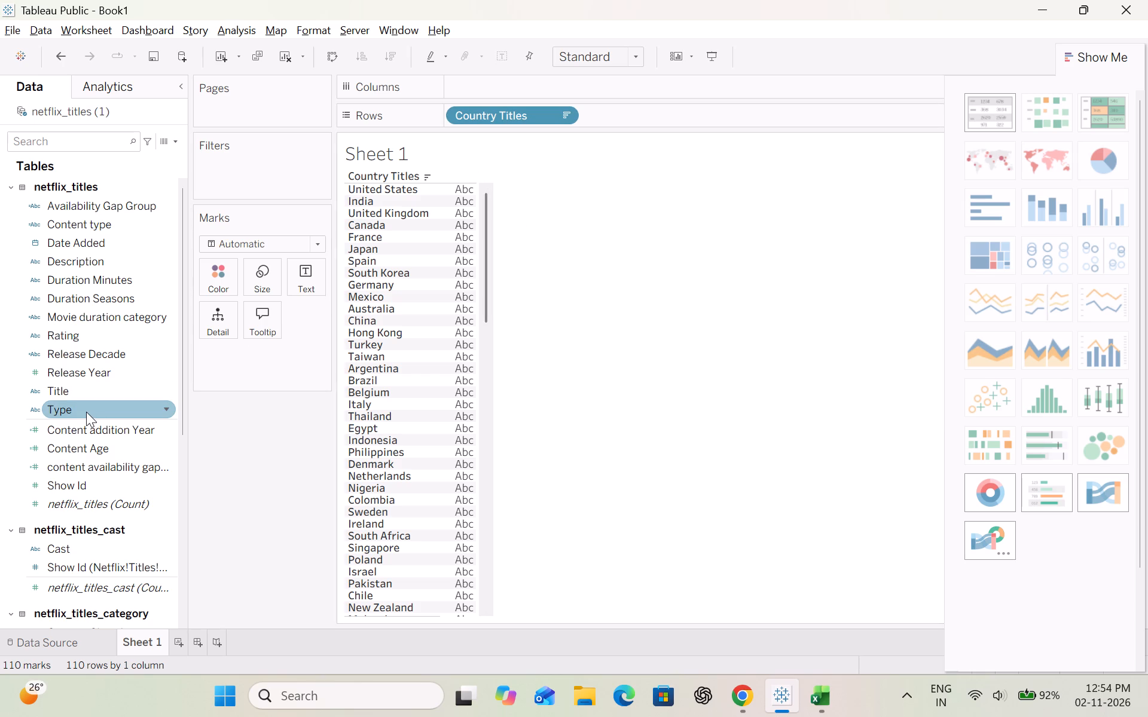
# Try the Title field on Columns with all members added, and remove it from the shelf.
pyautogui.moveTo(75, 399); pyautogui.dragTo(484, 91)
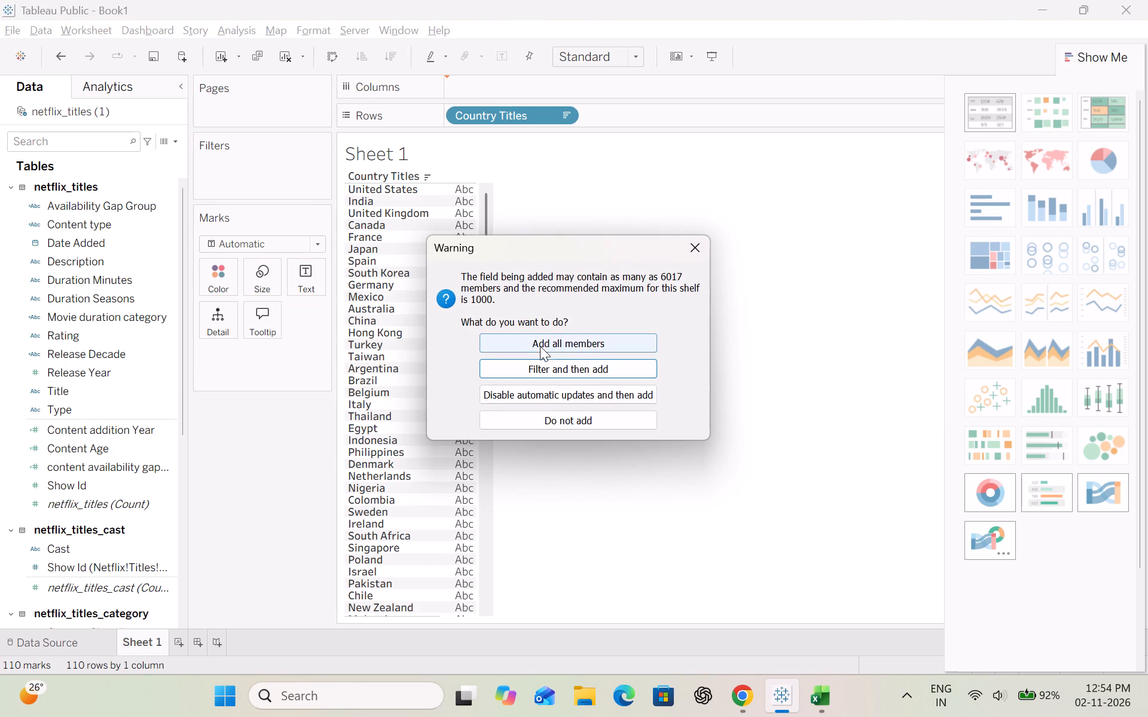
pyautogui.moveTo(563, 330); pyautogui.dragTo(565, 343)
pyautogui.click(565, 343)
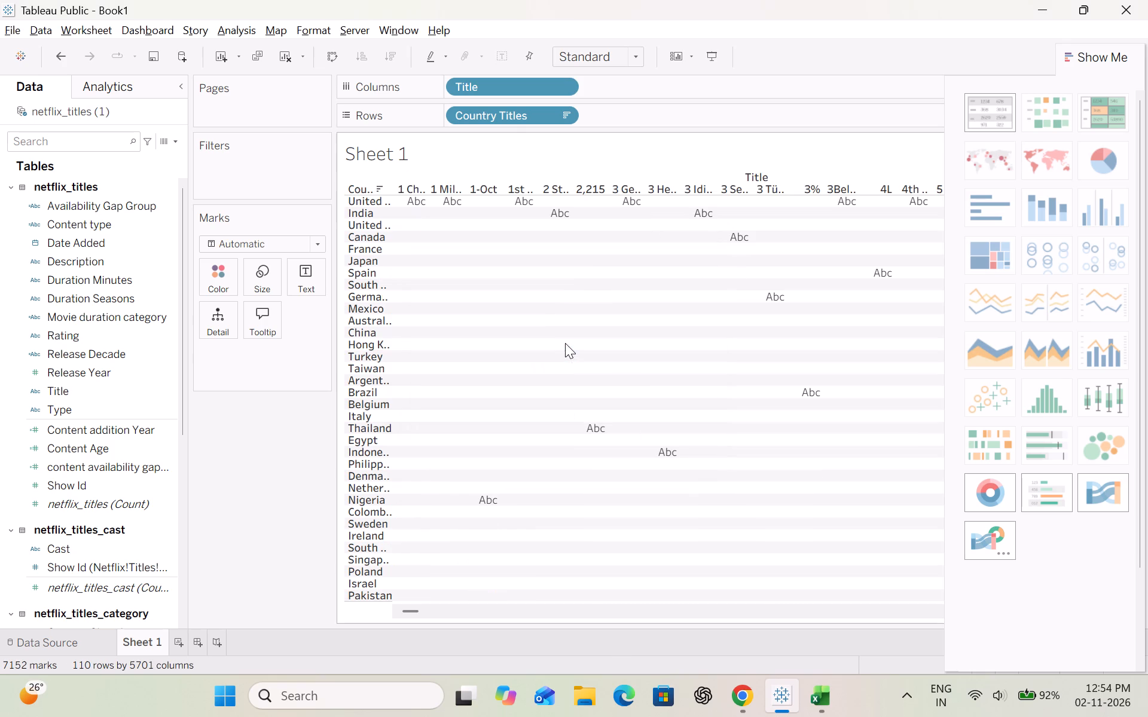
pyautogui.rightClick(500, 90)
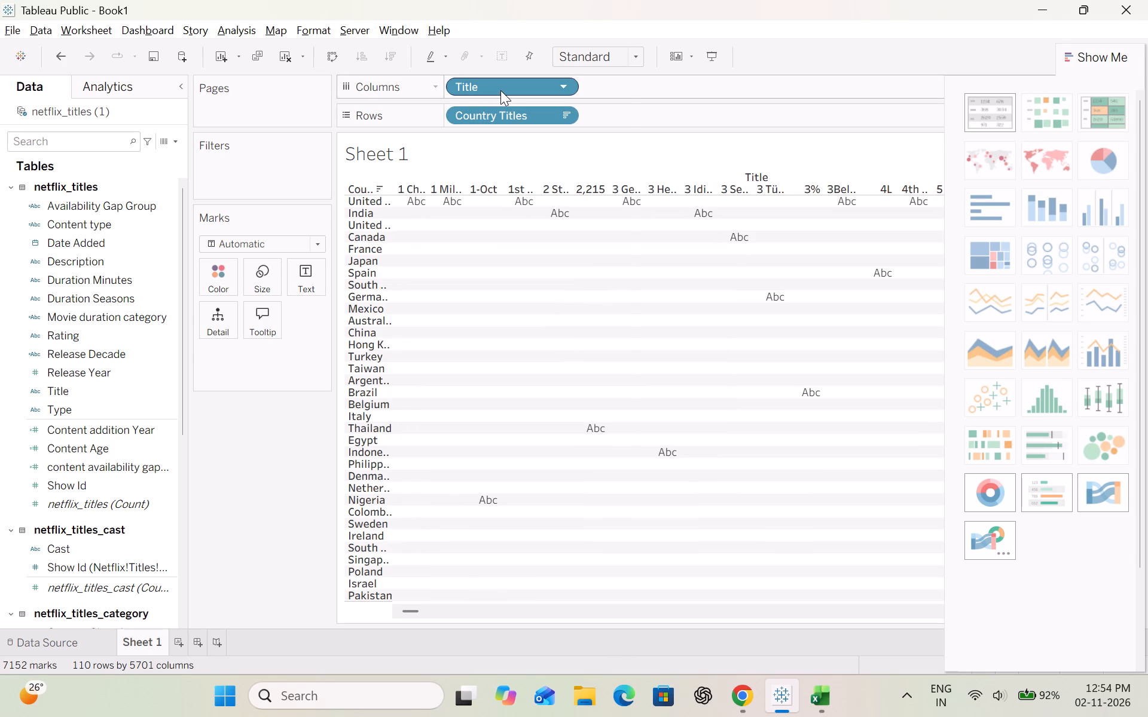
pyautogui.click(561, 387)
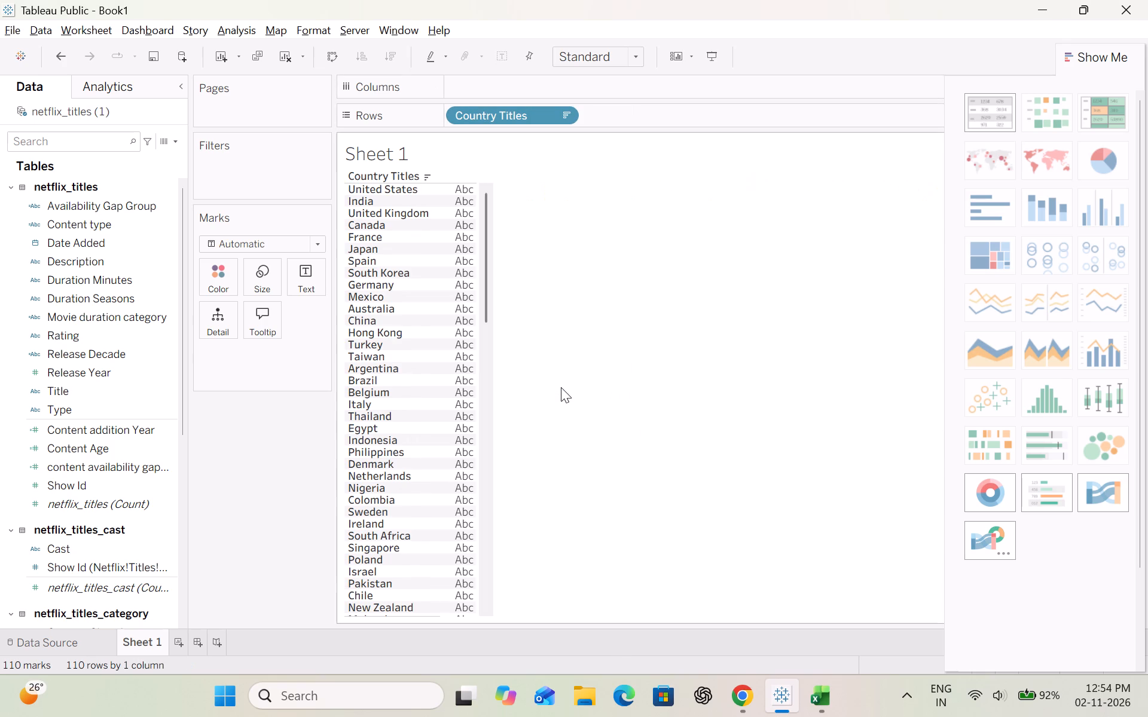
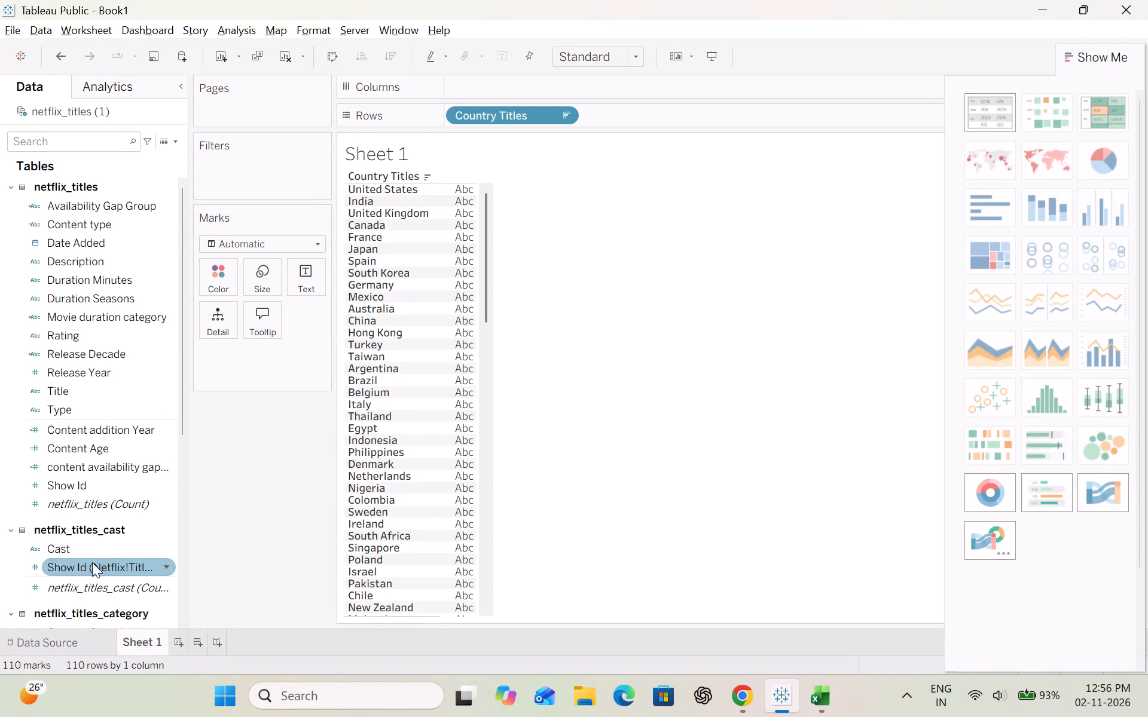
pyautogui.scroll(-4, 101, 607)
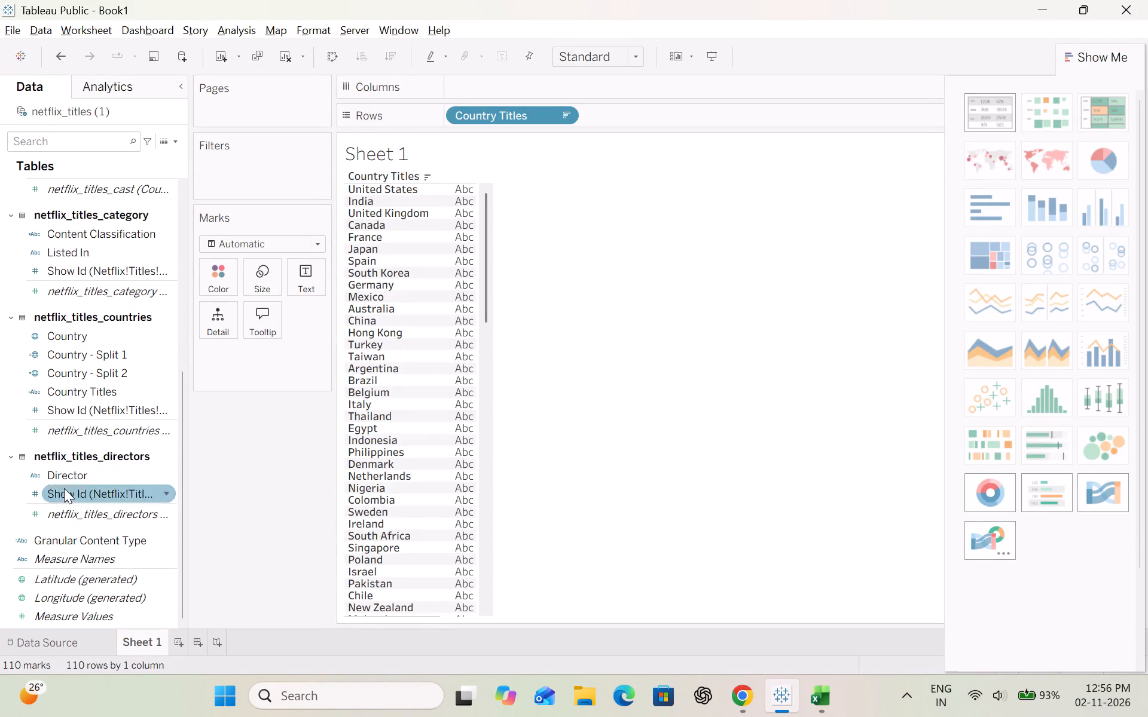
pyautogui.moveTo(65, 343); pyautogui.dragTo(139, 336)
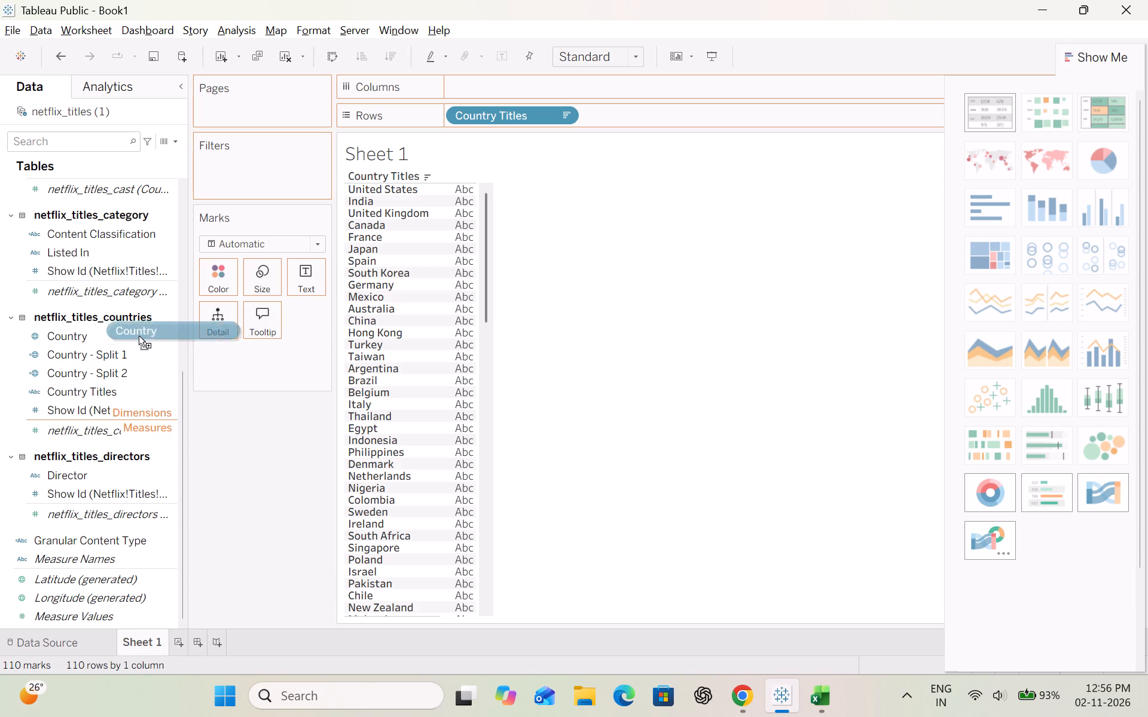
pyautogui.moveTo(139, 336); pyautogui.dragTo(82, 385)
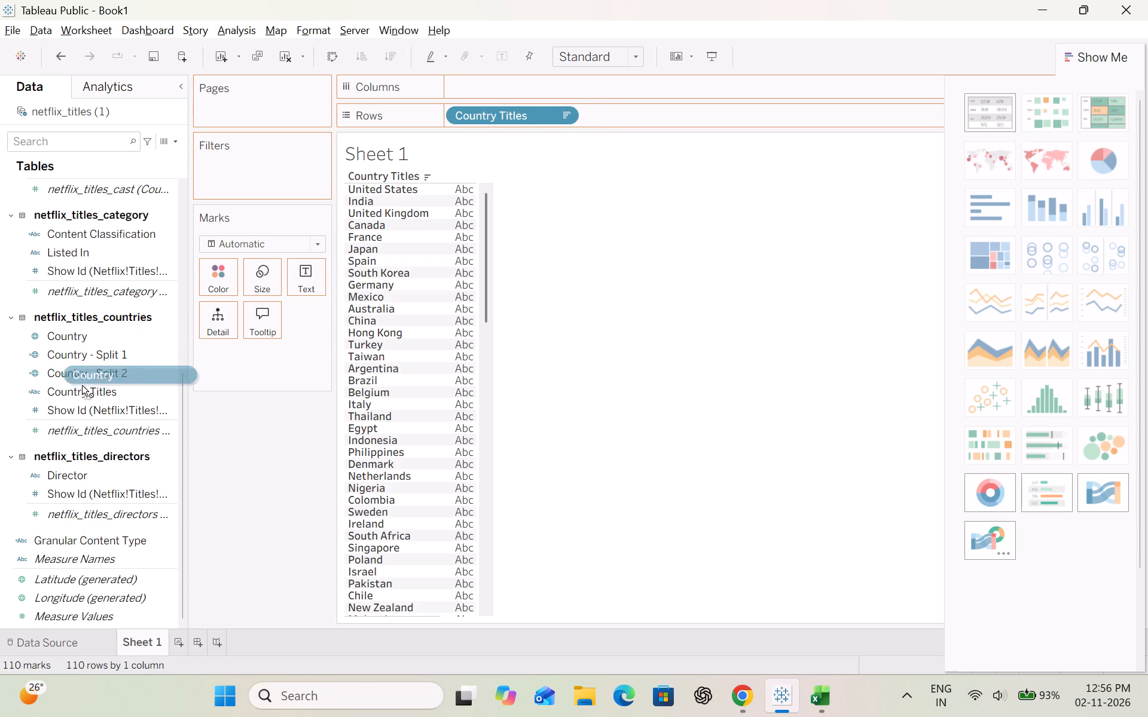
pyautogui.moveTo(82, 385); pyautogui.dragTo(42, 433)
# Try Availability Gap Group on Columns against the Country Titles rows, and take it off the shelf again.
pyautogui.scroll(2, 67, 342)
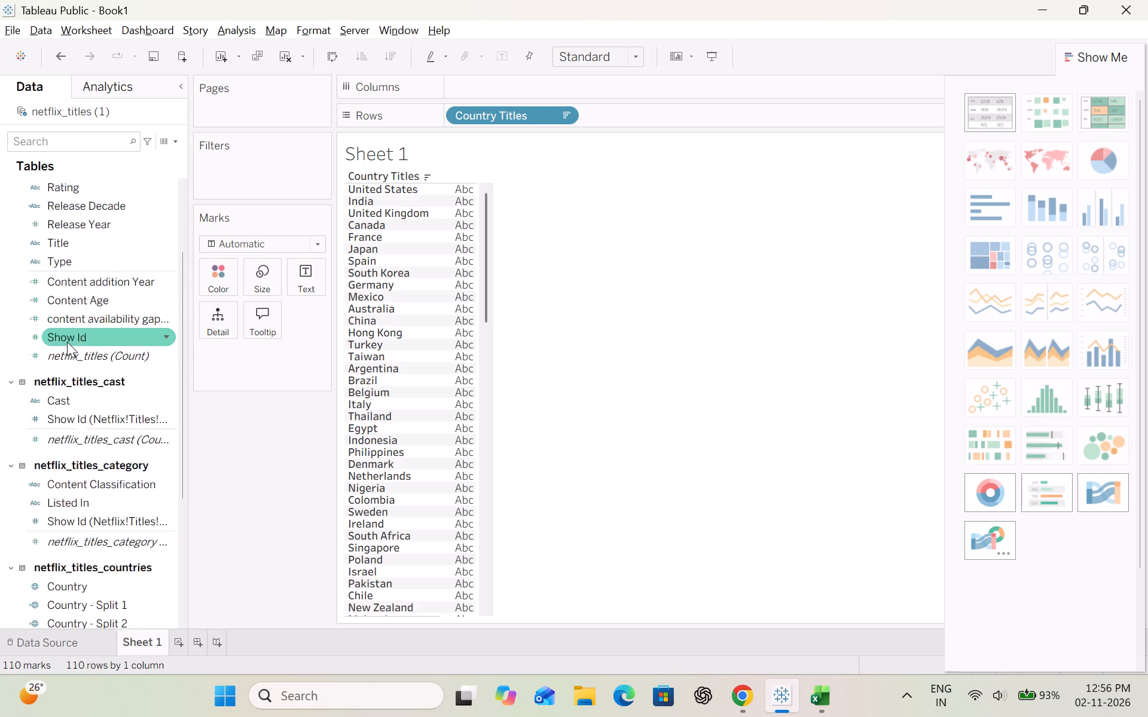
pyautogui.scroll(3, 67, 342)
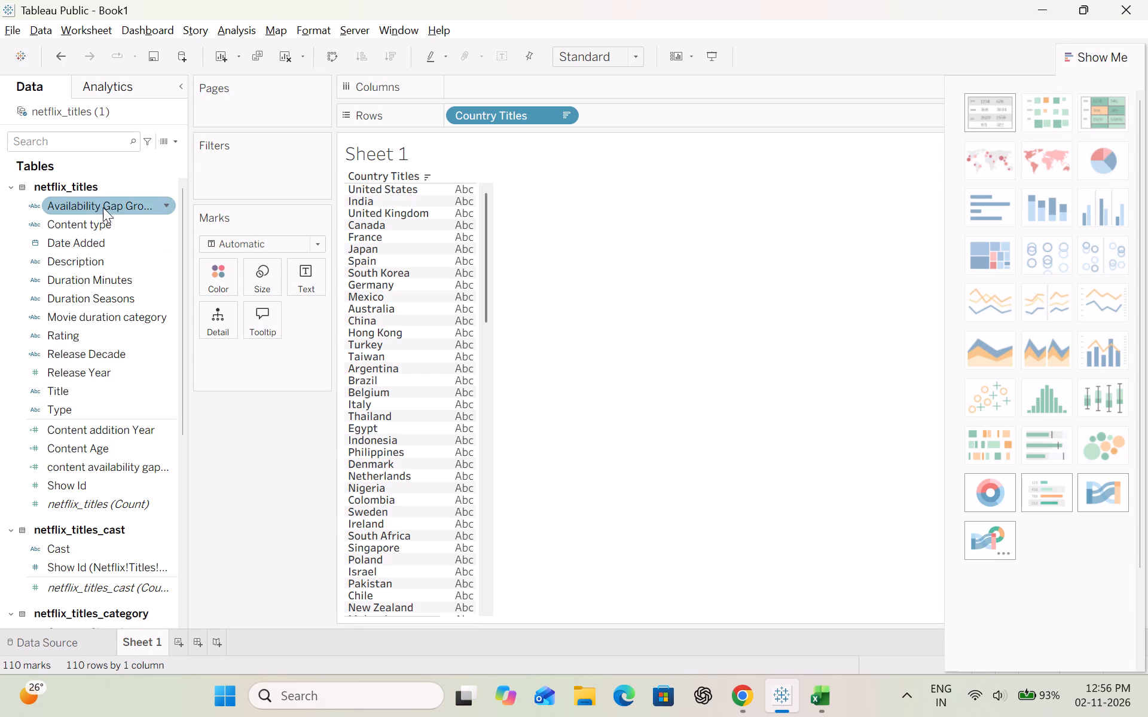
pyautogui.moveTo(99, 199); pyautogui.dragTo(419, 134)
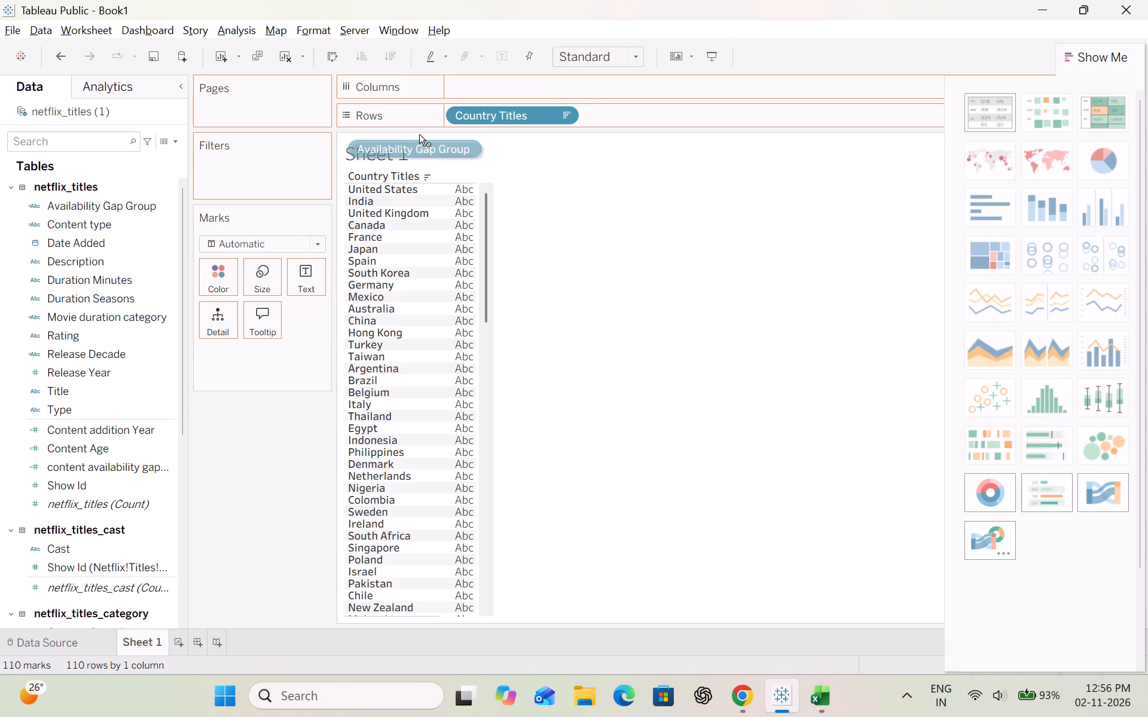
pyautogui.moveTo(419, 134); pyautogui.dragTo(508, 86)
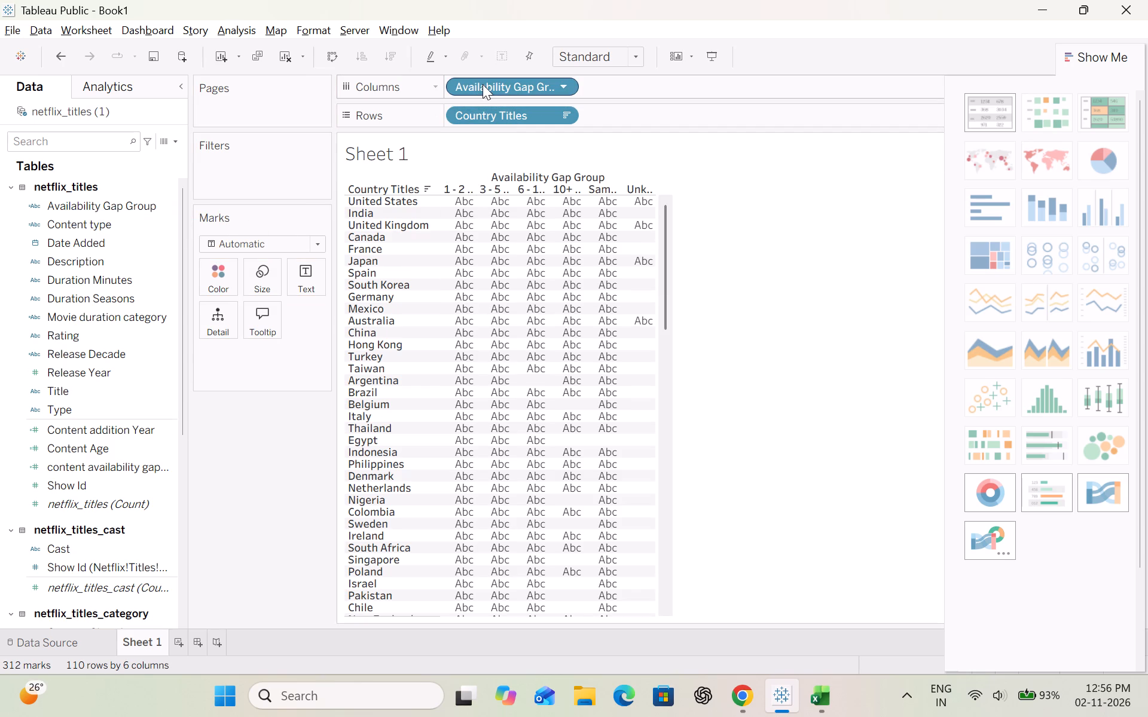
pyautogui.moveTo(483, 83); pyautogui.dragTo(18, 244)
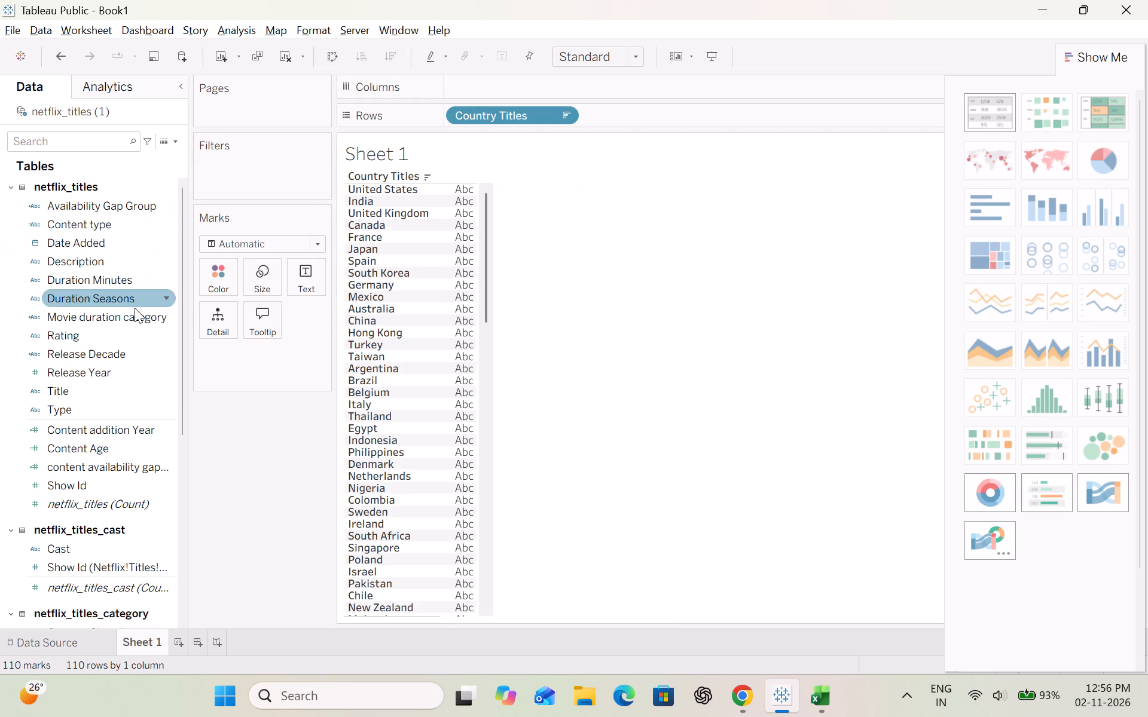
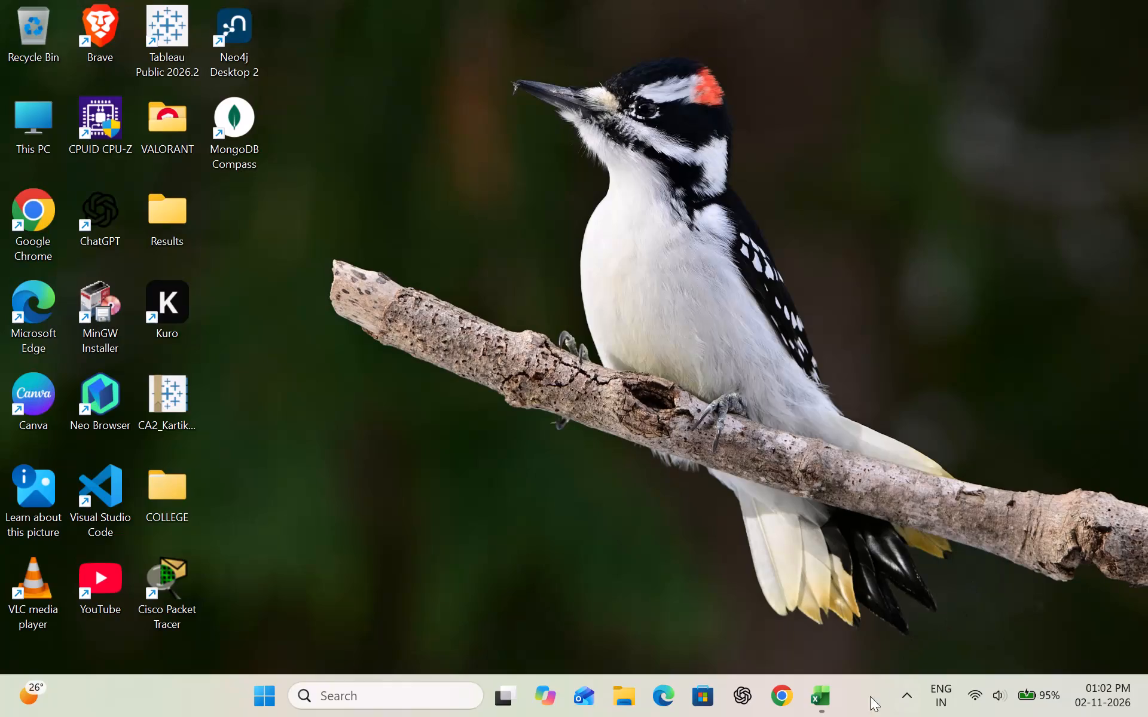
# Switch to Excel and close the netflix_titles (1) and Book1 workbooks, discarding the unsaved changes in Book1.
pyautogui.click(835, 704)
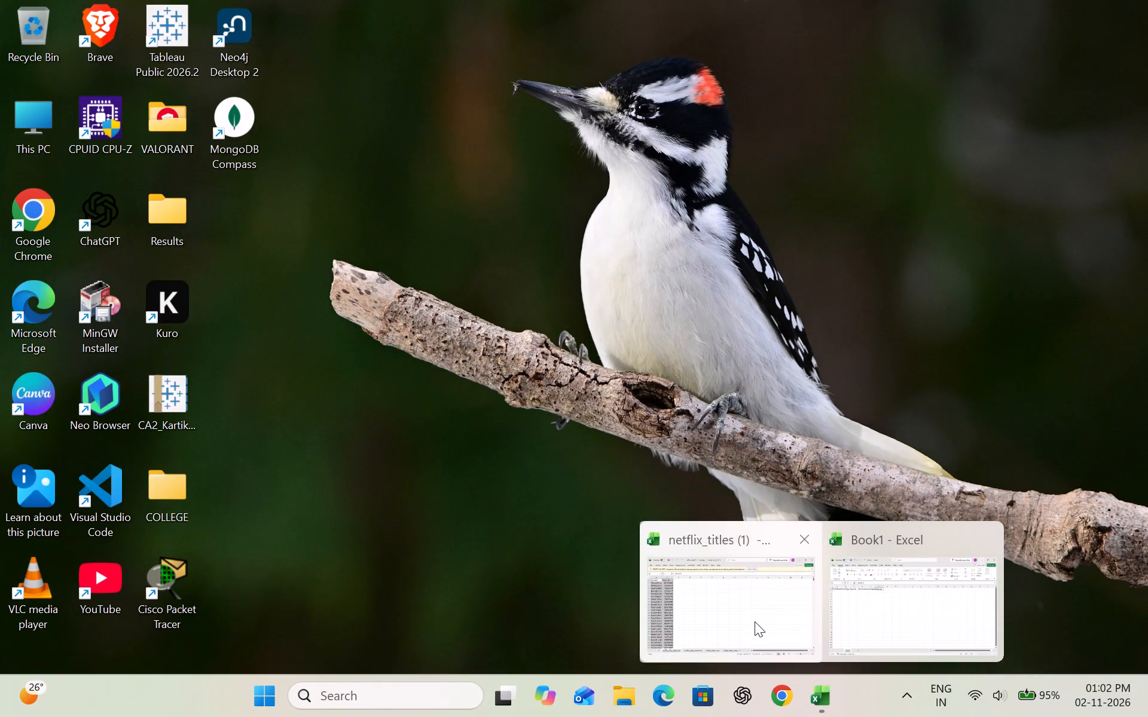
pyautogui.click(755, 621)
pyautogui.click(1147, 0)
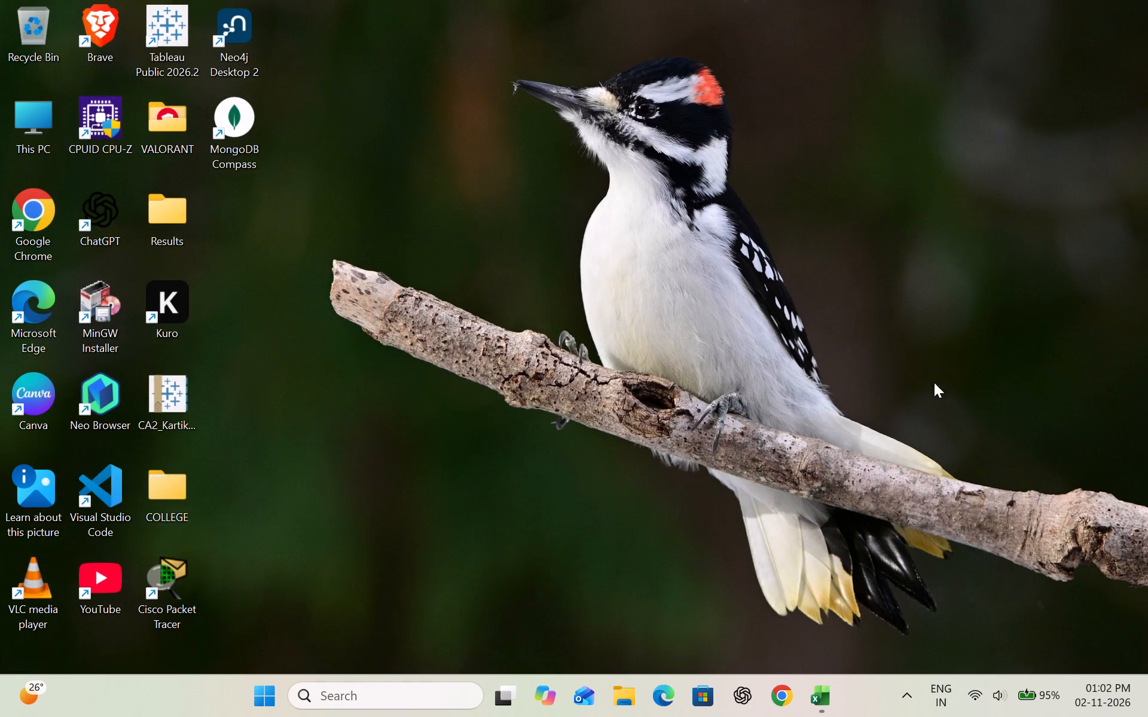
pyautogui.click(825, 691)
pyautogui.click(1147, 0)
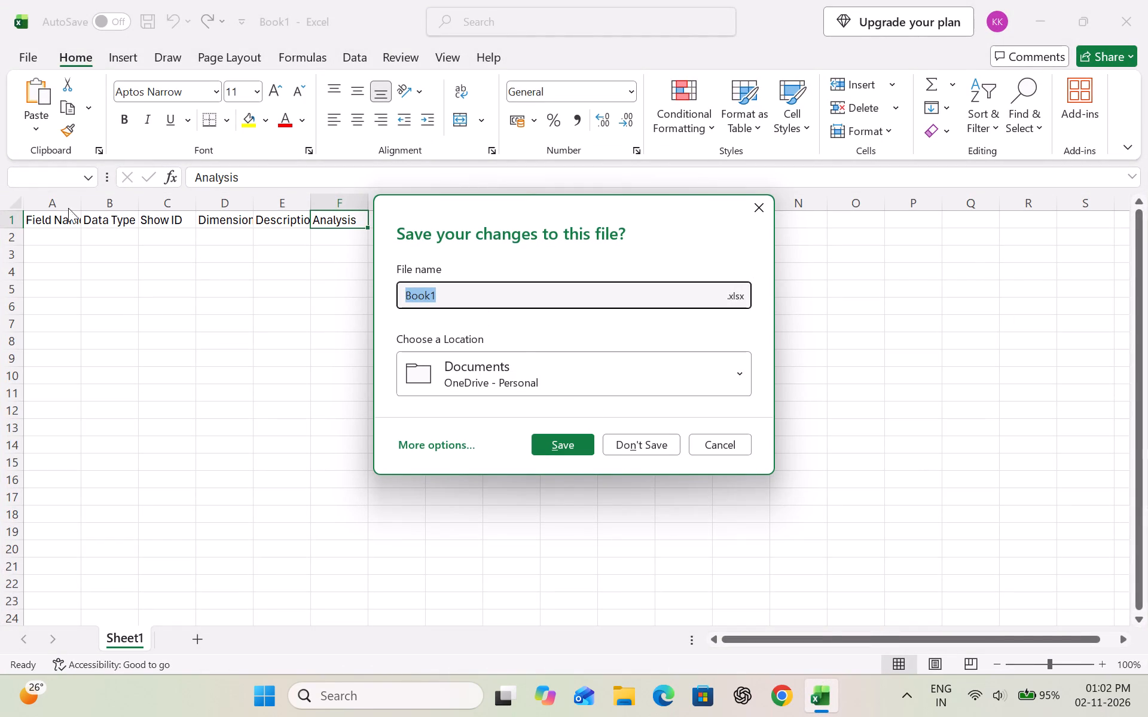
pyautogui.click(623, 454)
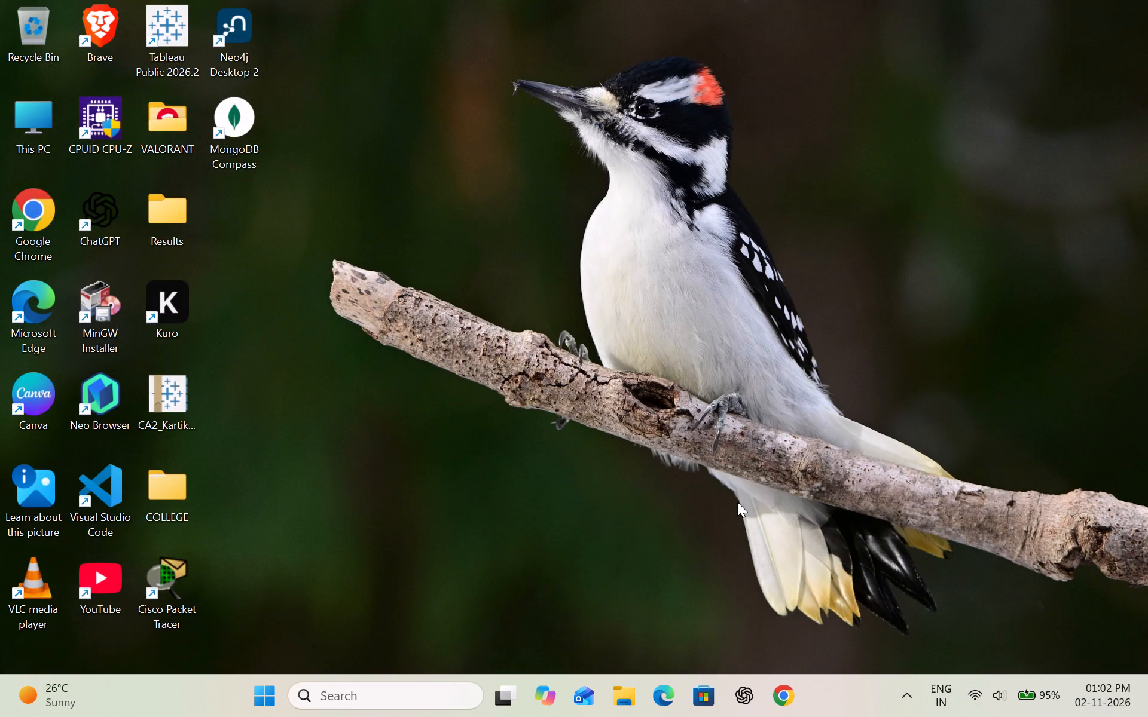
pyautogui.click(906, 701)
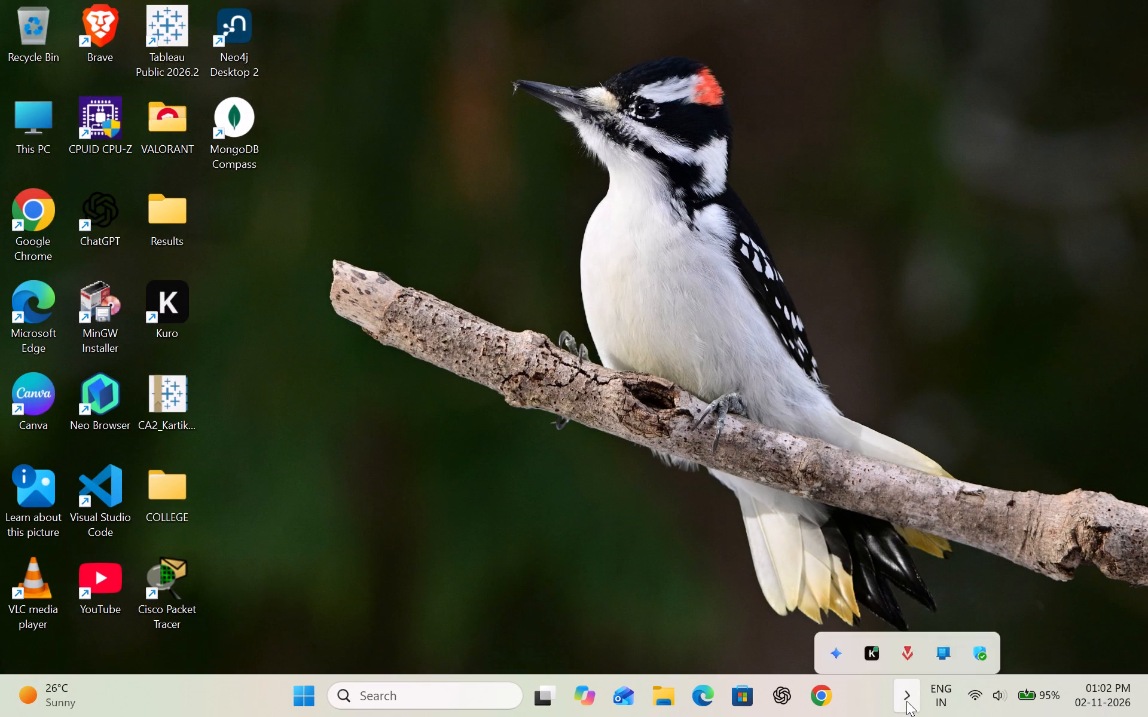
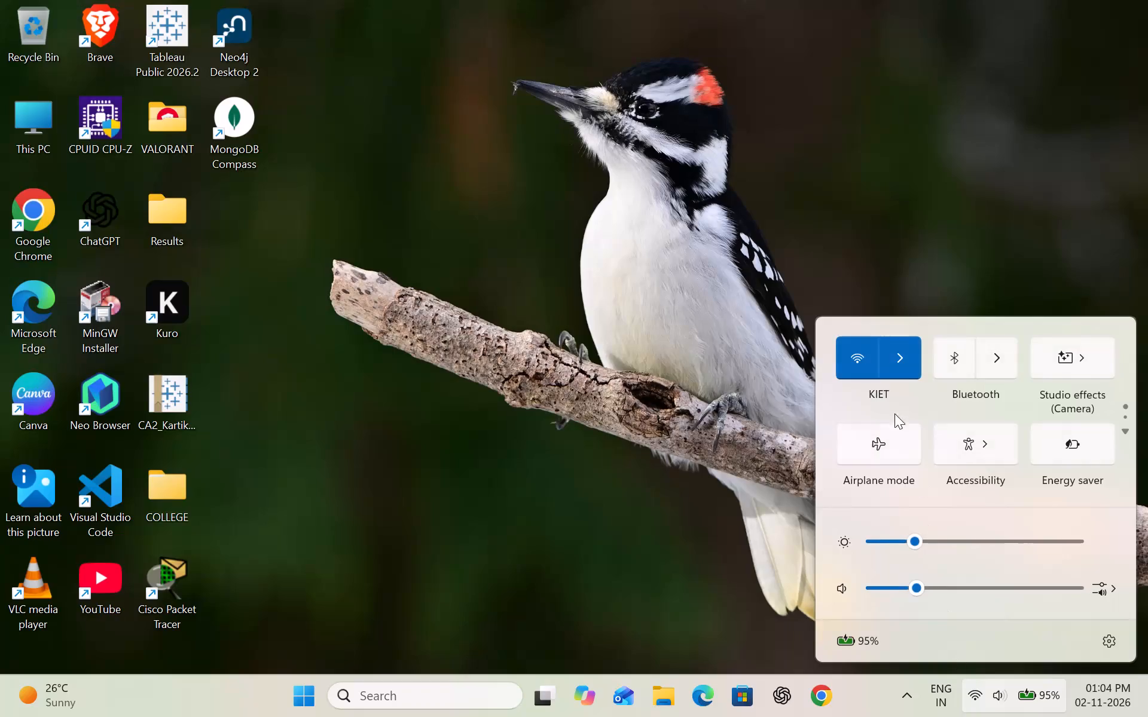
# Turn off the computer's Wi-Fi connection.
pyautogui.click(871, 375)
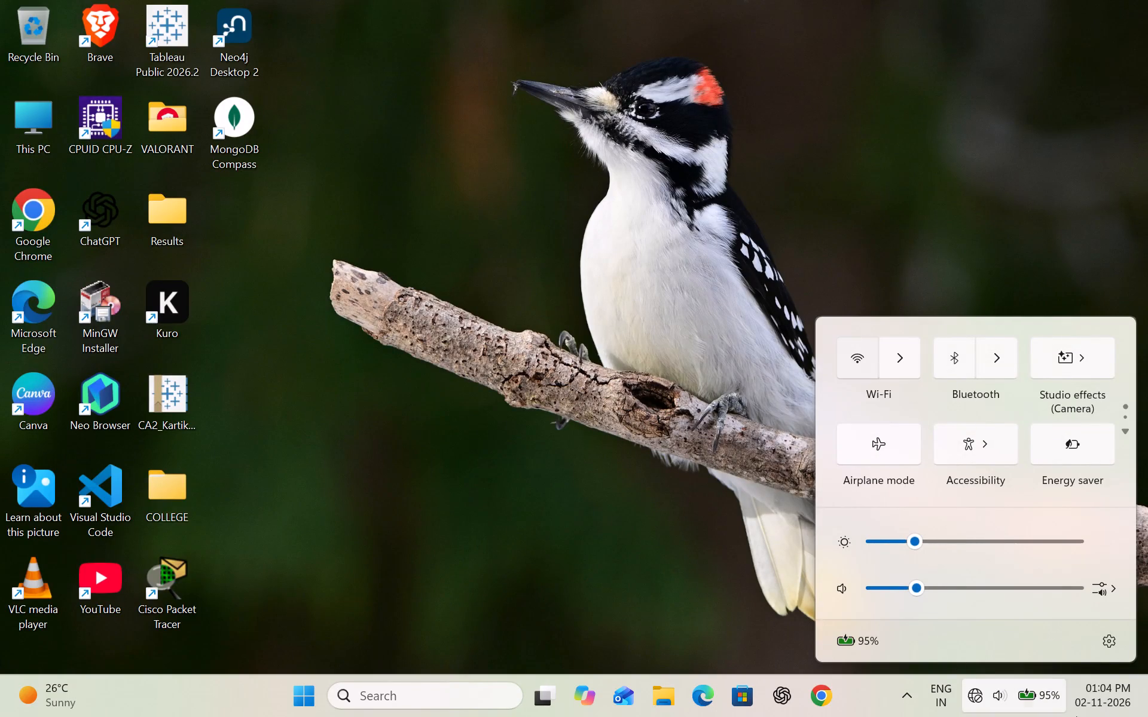
# Clear all Windows notifications and return to the desktop.
pyautogui.click(1105, 714)
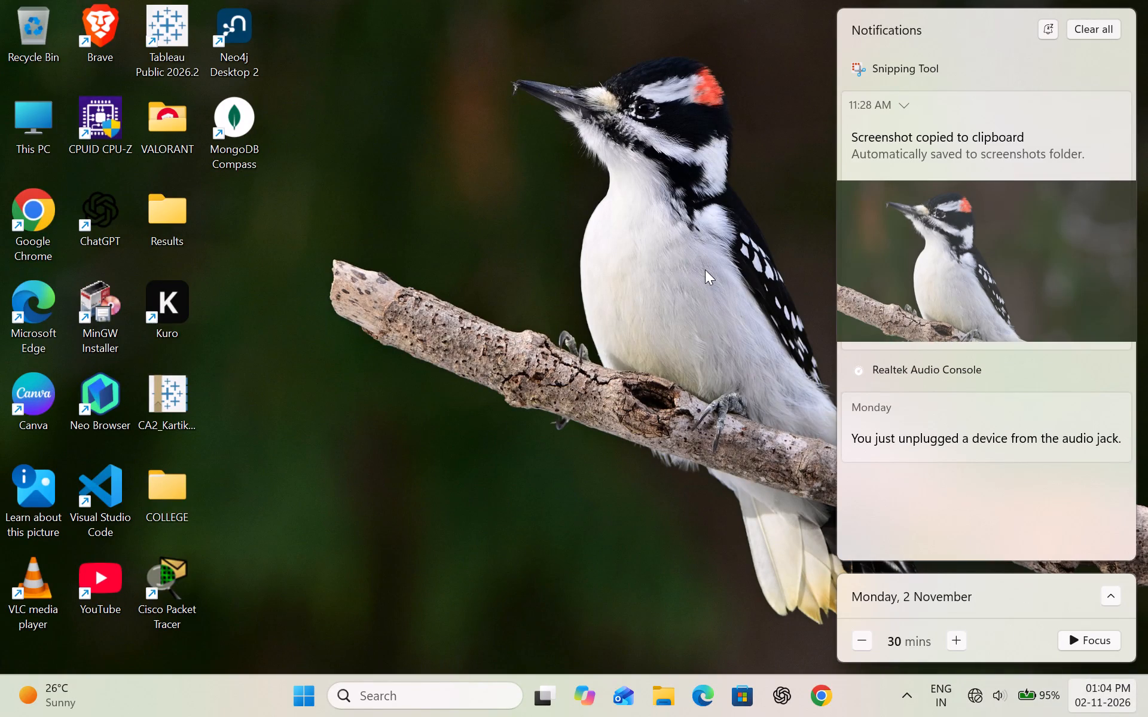
pyautogui.click(1094, 30)
pyautogui.click(487, 128)
# Refresh the Windows desktop twice.
pyautogui.rightClick(487, 128)
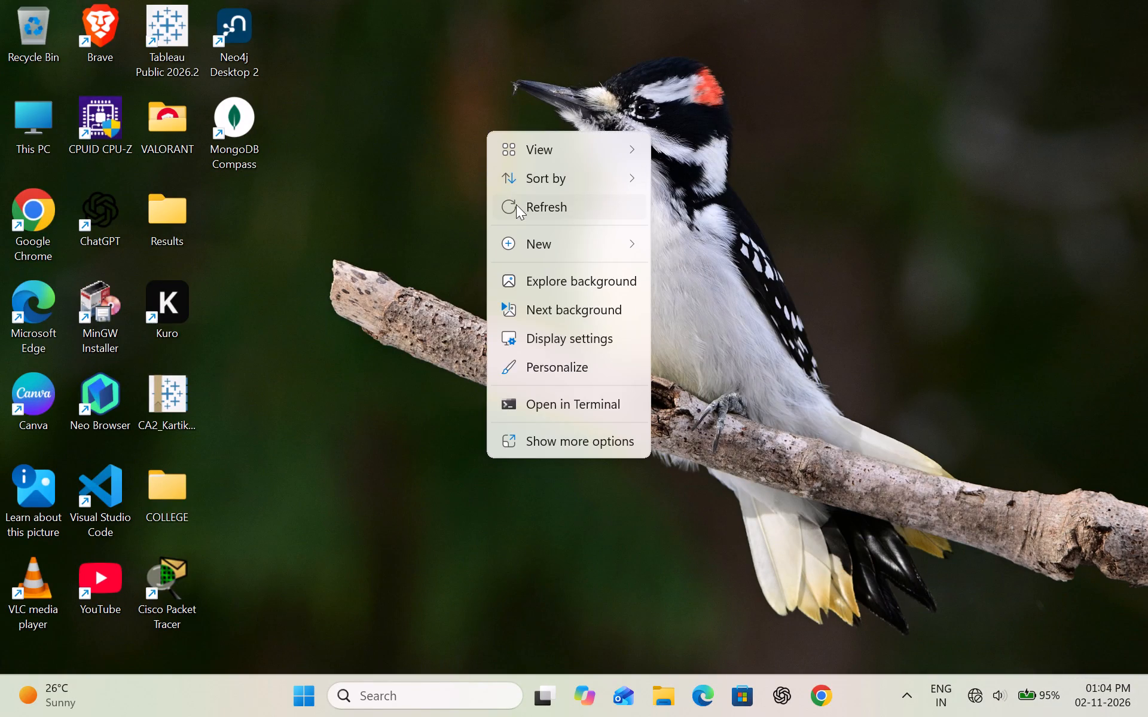
pyautogui.click(517, 209)
pyautogui.rightClick(517, 209)
pyautogui.click(552, 290)
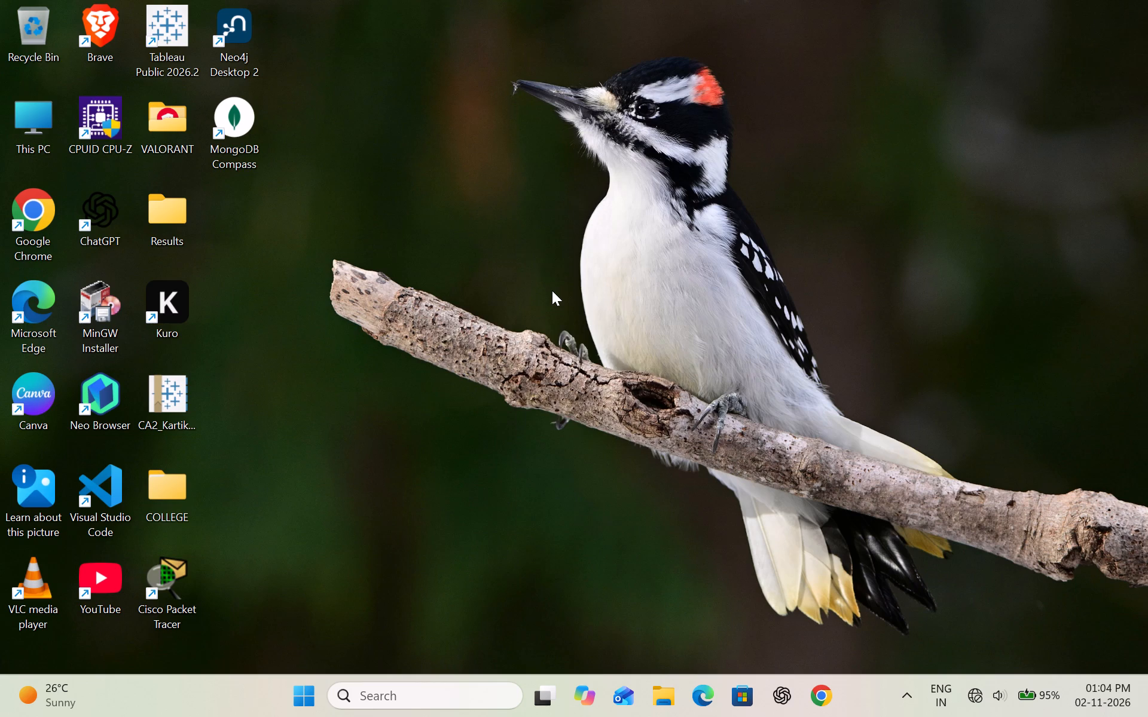
# Bring up the Shut Down Windows dialog from the desktop.
pyautogui.hotkey('alt', 'F4')
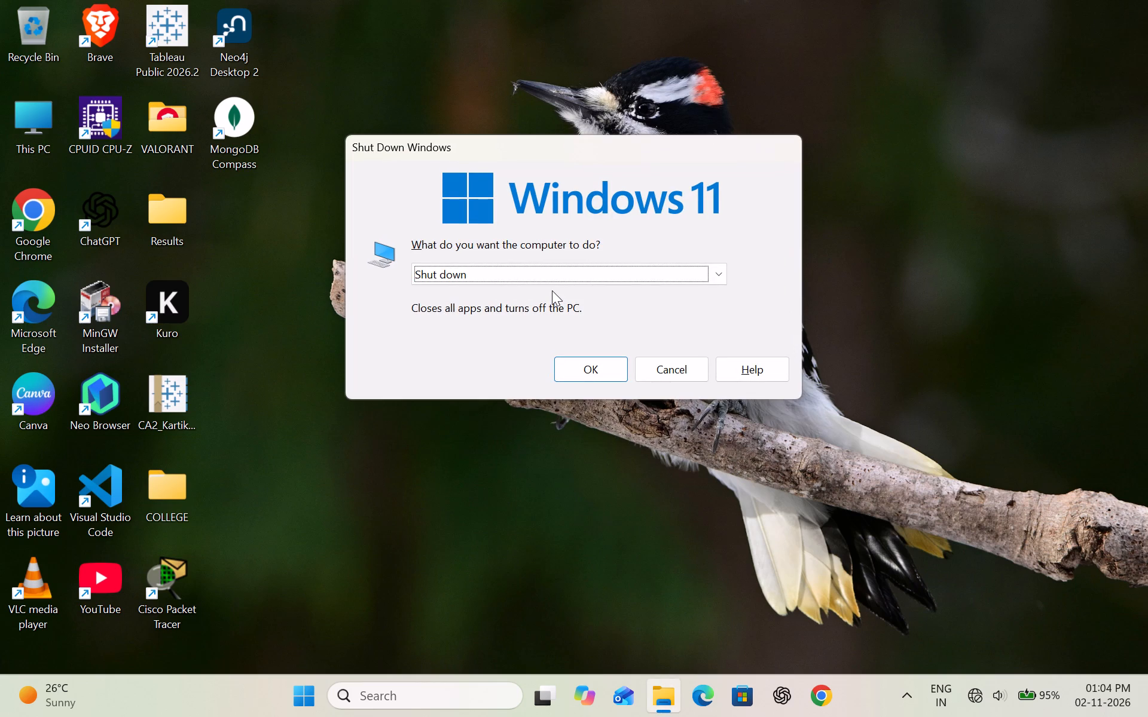